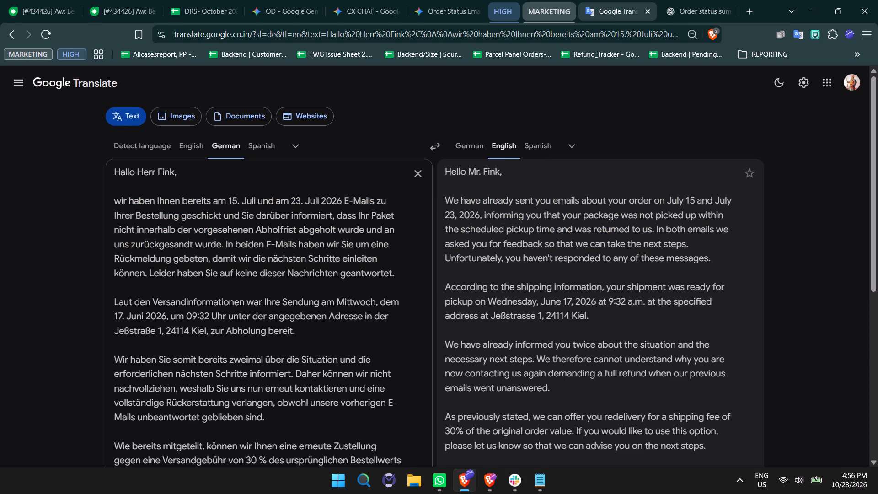
scroll(605, 251, down, 1)
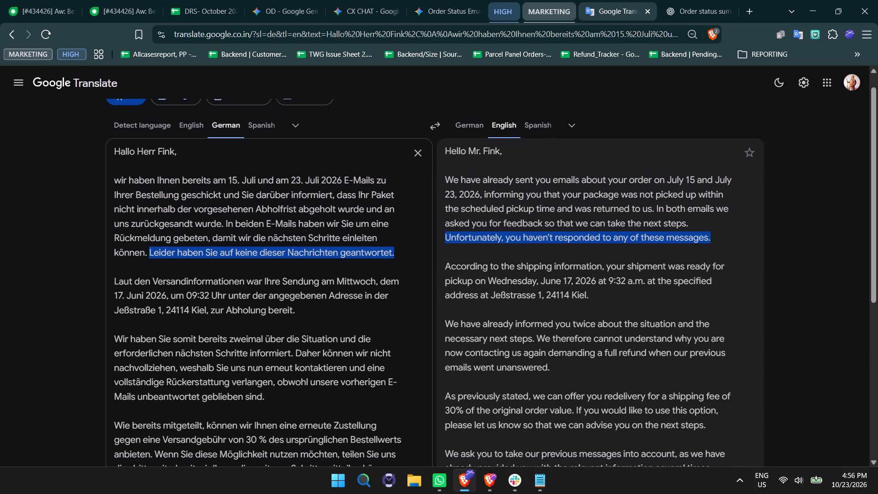
scroll(609, 239, down, 1)
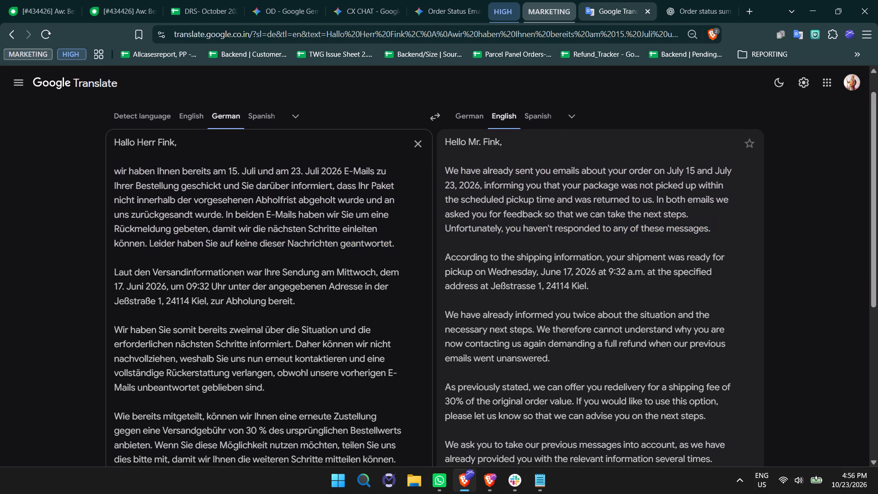
scroll(495, 268, down, 1)
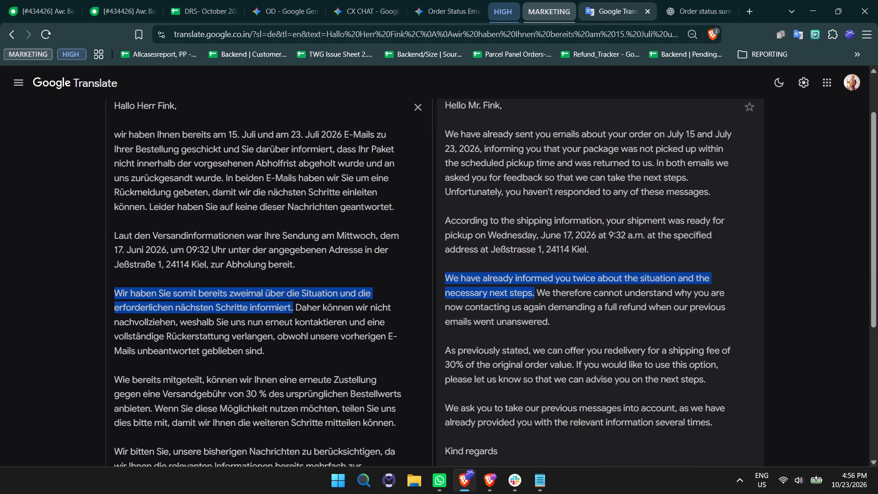
scroll(507, 290, down, 1)
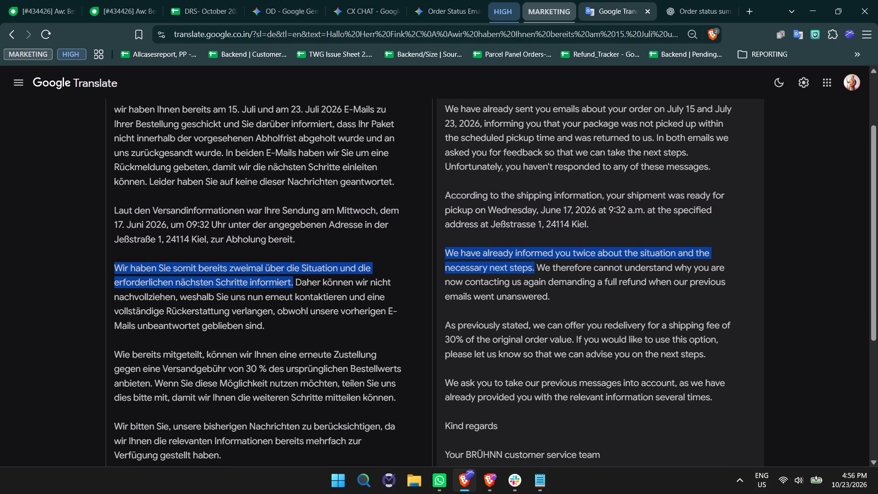
scroll(507, 290, down, 2)
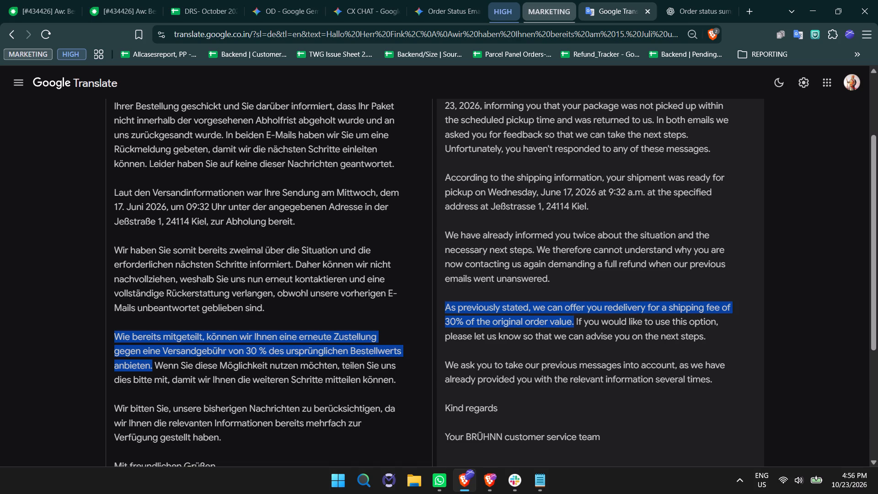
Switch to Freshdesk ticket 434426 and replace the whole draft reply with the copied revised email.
click(0, 0)
click(265, 307)
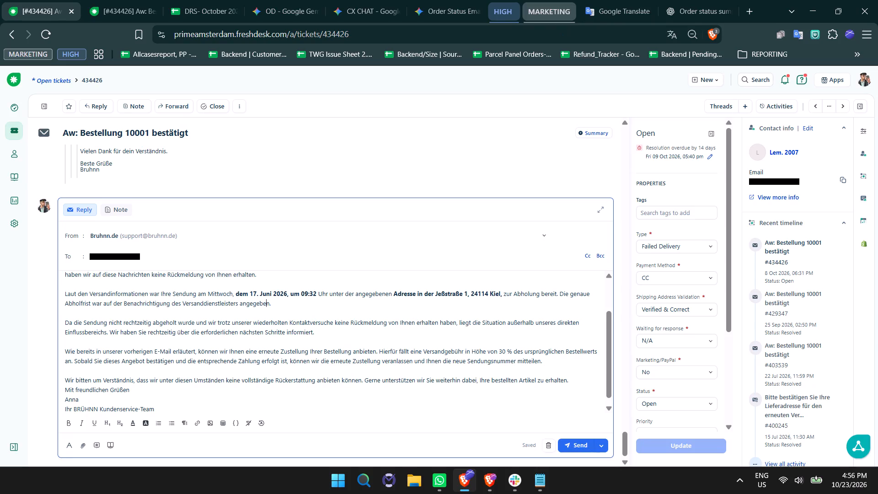
key(ctrl+a)
key(ctrl+v)
Insert blank lines after the greeting, the first paragraph and the shipping-information paragraph of the reply.
scroll(263, 306, up, 2)
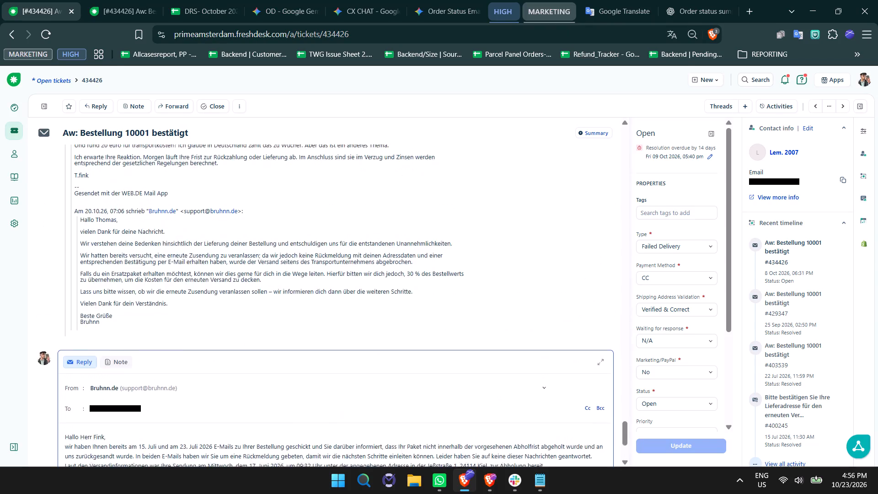
scroll(261, 309, down, 7)
click(214, 287)
key(shift+Return)
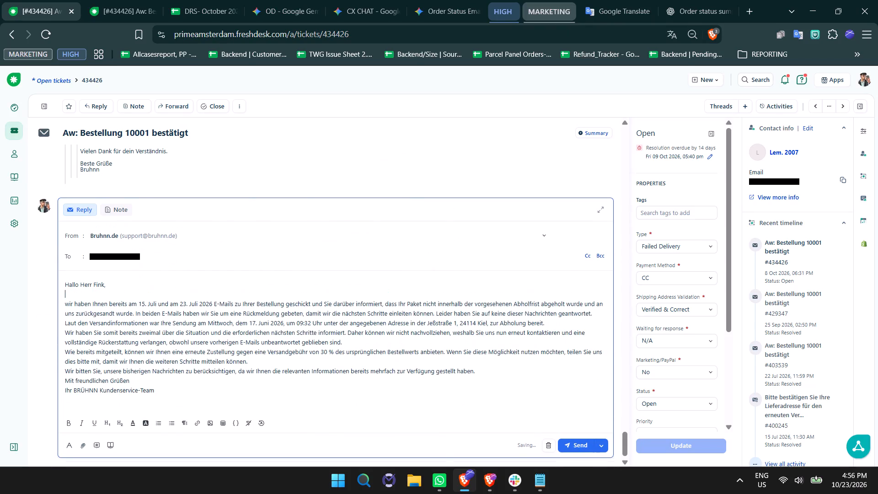
key(Down)
key(Down)
key(Down)
key(shift+Return)
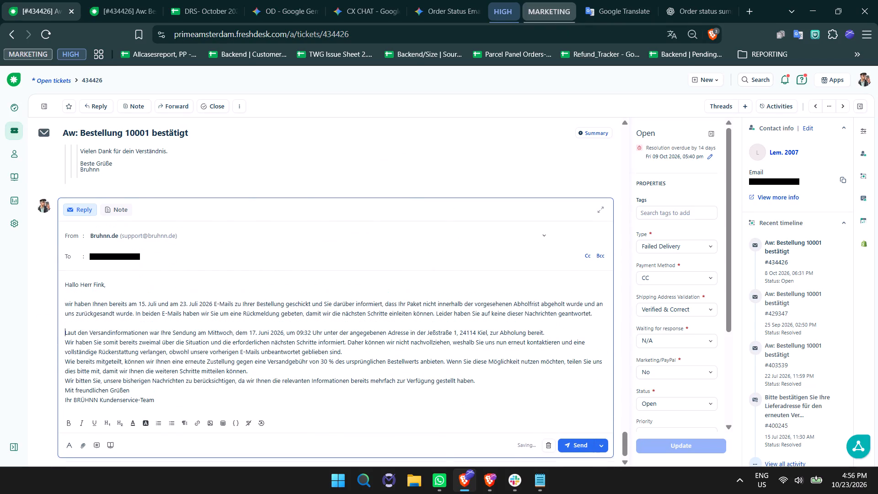
key(Down)
key(shift+Return)
Insert blank lines before the "Wie bereits mitgeteilt" paragraph, the "Wir bitten Sie" paragraph and the closing "Mit freundlichen Grüßen".
key(Down)
key(Down)
key(Up)
key(Up)
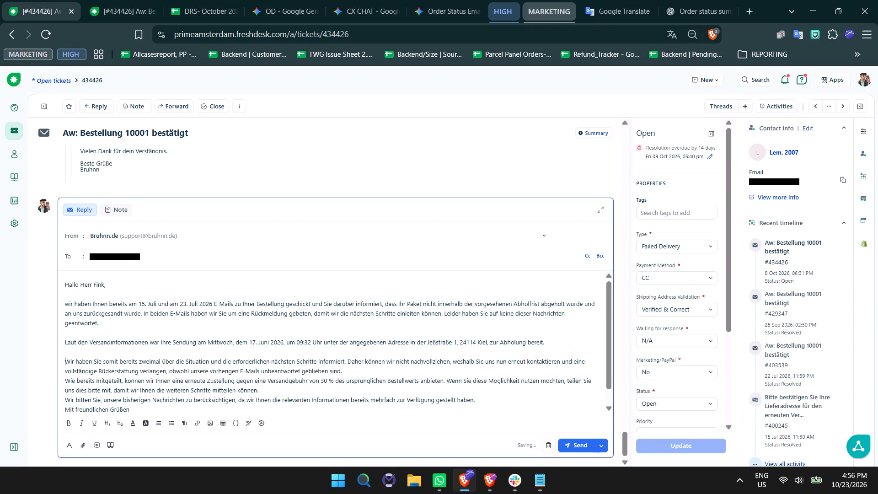
key(Down)
key(Down)
key(Up)
key(shift+Return)
key(Down)
key(Return)
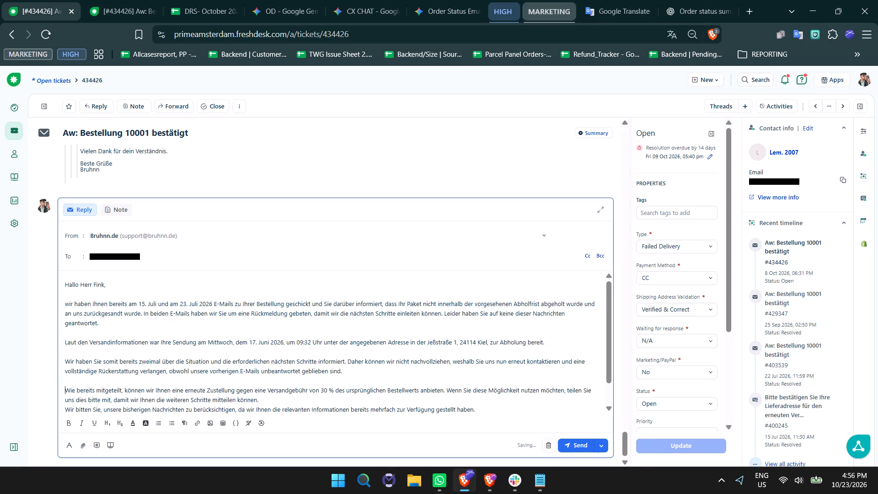
key(Down)
key(Down)
key(shift+Return)
key(Down)
key(Down)
key(Down)
key(Up)
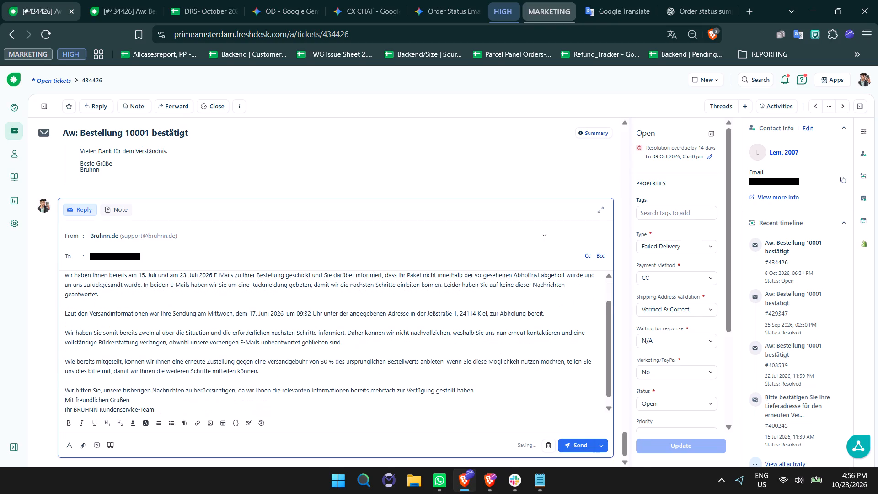
key(shift+Return)
Add the name "Anna" in bold on its own line between "Mit freundlichen Grüßen" and the team signature.
key(Down)
key(shift+Return)
key(Up)
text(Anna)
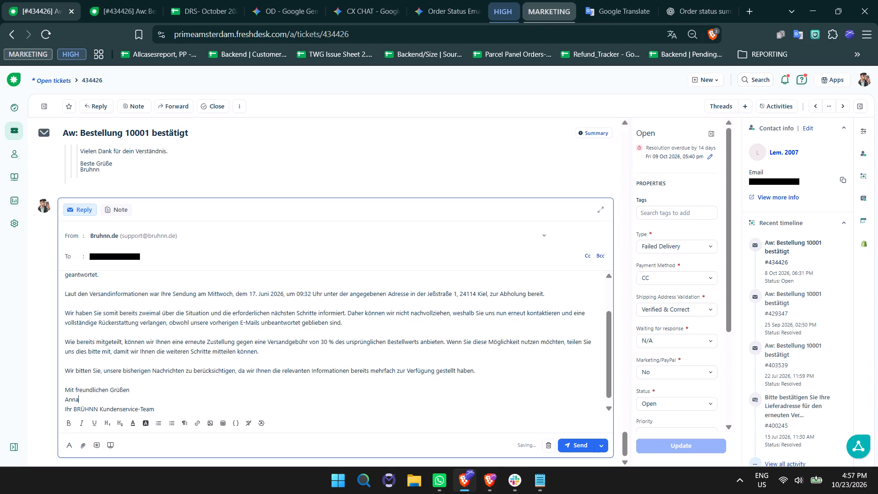
drag(115, 396, 42, 397)
key(ctrl+b)
click(111, 385)
scroll(143, 364, down, 1)
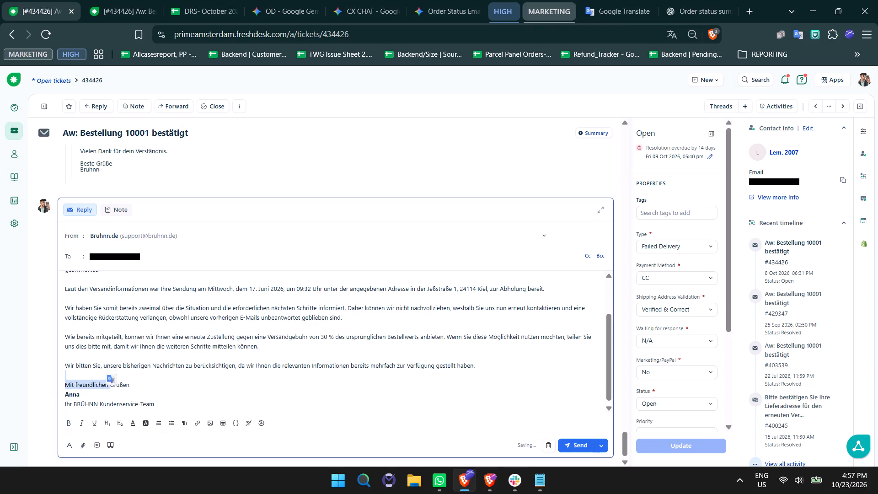
click(176, 360)
Bold the dates "15. Juli und am 23. Juli 2026" in the first paragraph.
scroll(196, 354, up, 1)
click(155, 313)
click(147, 301)
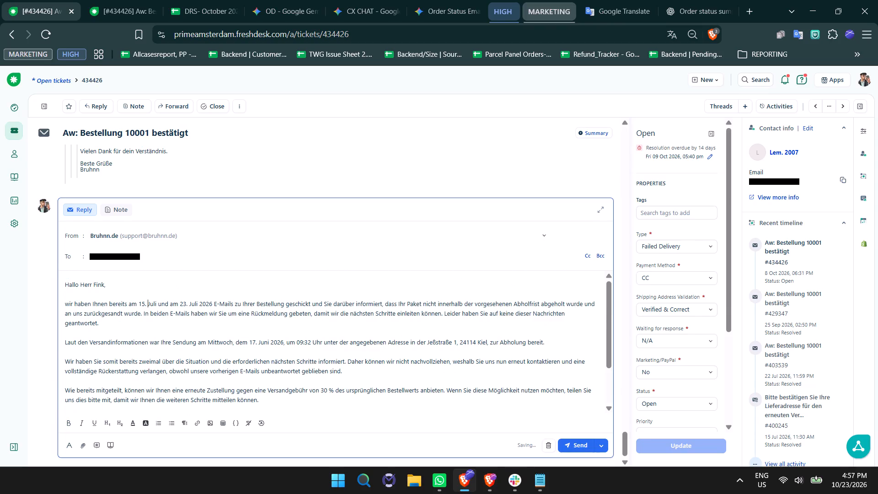
click(260, 302)
drag(142, 302, 215, 304)
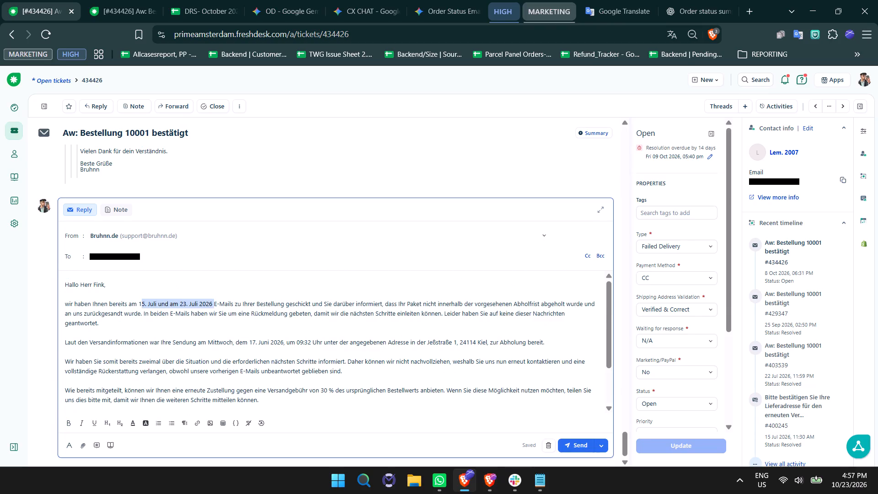
drag(215, 304, 214, 304)
click(178, 298)
drag(137, 304, 210, 304)
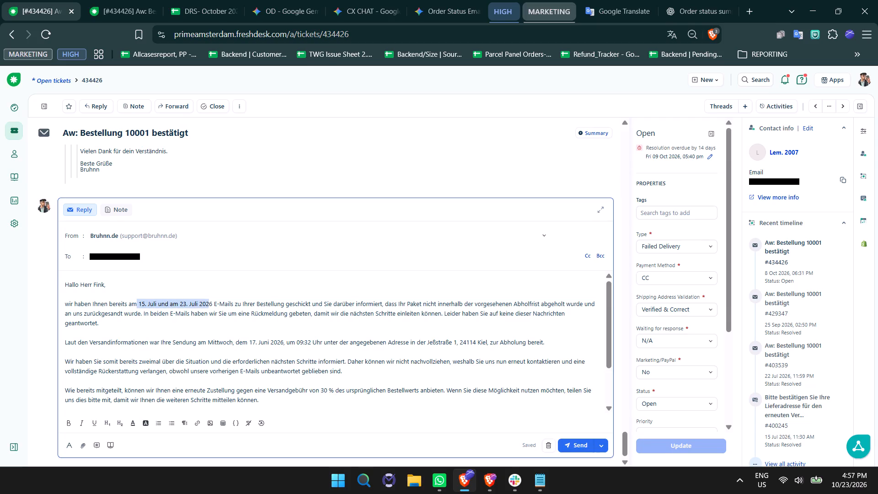
drag(210, 304, 212, 303)
key(ctrl+b)
click(334, 328)
click(380, 325)
Bold the shipping paragraph's text from "dem 17. Juni 2026" through the pickup address to "zur Abholung bereit.".
click(303, 342)
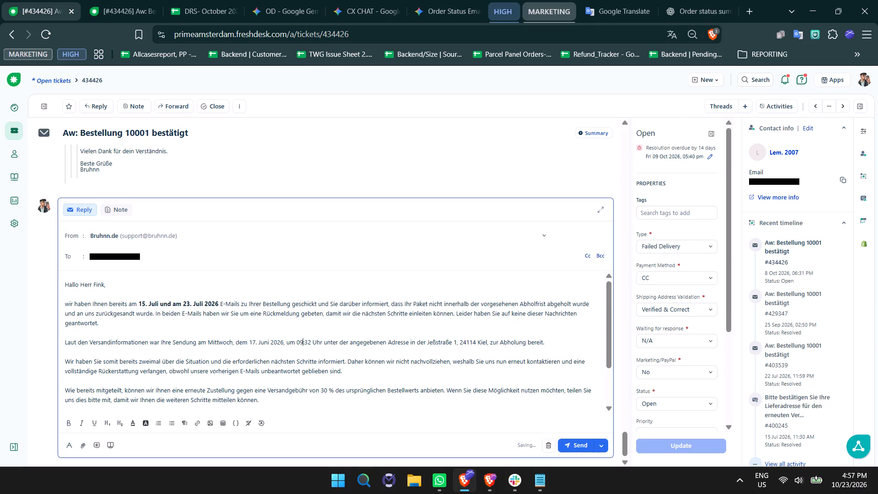
drag(236, 344, 475, 340)
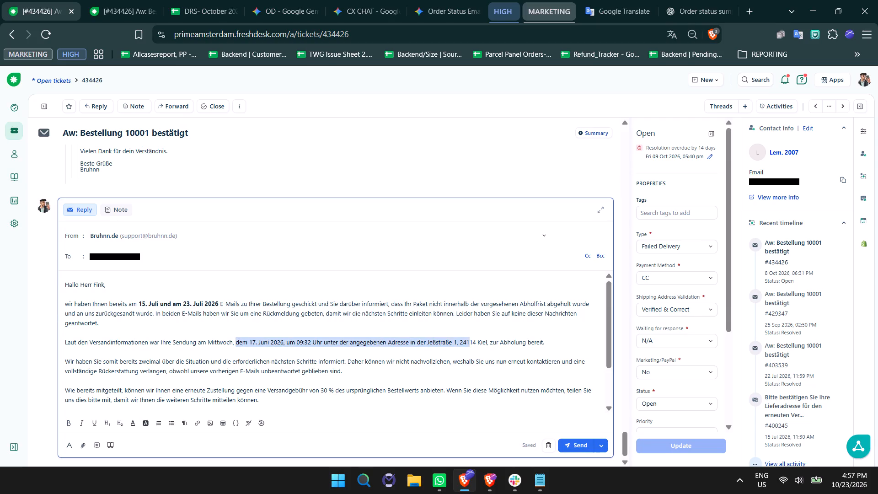
drag(475, 340, 561, 342)
key(ctrl+b)
click(450, 375)
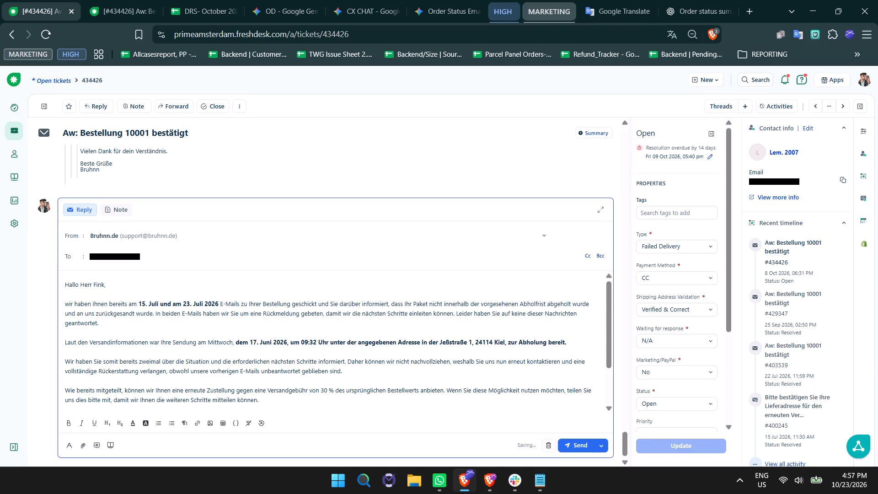
Bold "Zustellung gegen eine Versandgebühr von 30 % des ursprünglichen Bestellwerts anbieten" in the redelivery paragraph.
drag(206, 389, 207, 389)
drag(207, 389, 444, 389)
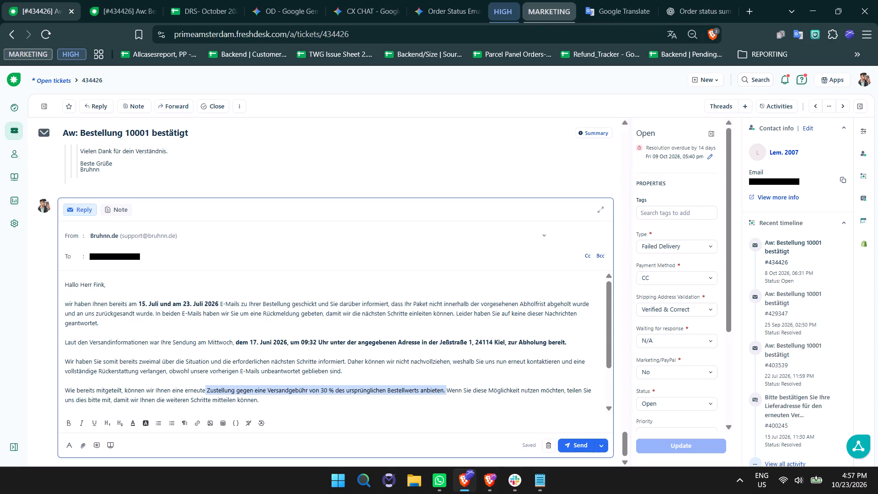
key(ctrl+b)
click(348, 393)
scroll(353, 359, down, 1)
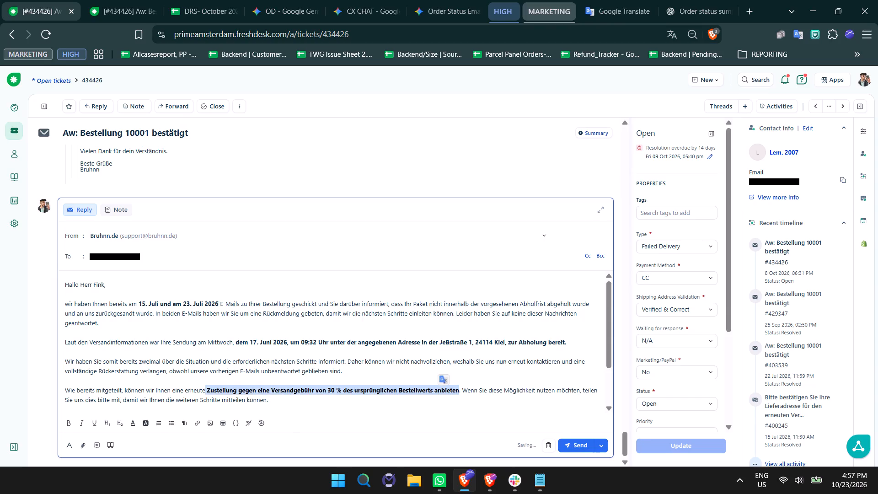
click(353, 359)
Send the formatted reply to the customer.
click(572, 445)
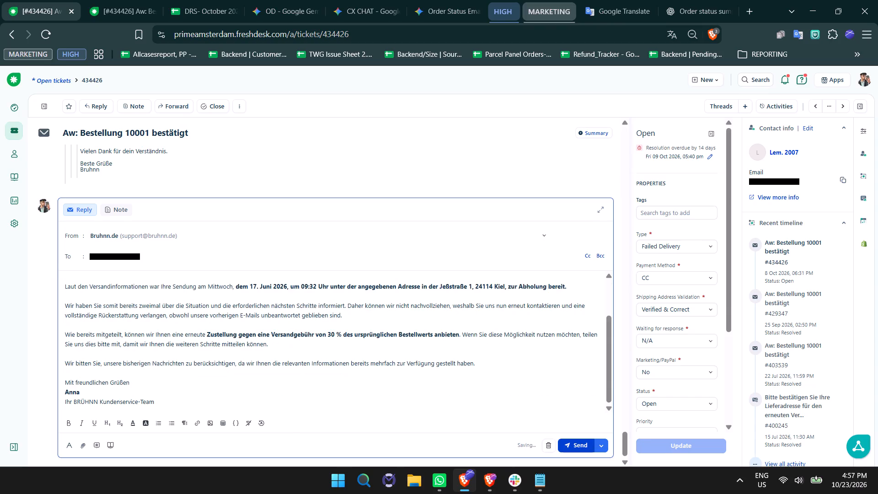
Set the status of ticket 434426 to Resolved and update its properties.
scroll(654, 305, up, 1)
scroll(654, 305, down, 3)
scroll(654, 305, up, 2)
scroll(654, 305, down, 1)
scroll(655, 305, up, 2)
scroll(656, 305, down, 4)
click(665, 267)
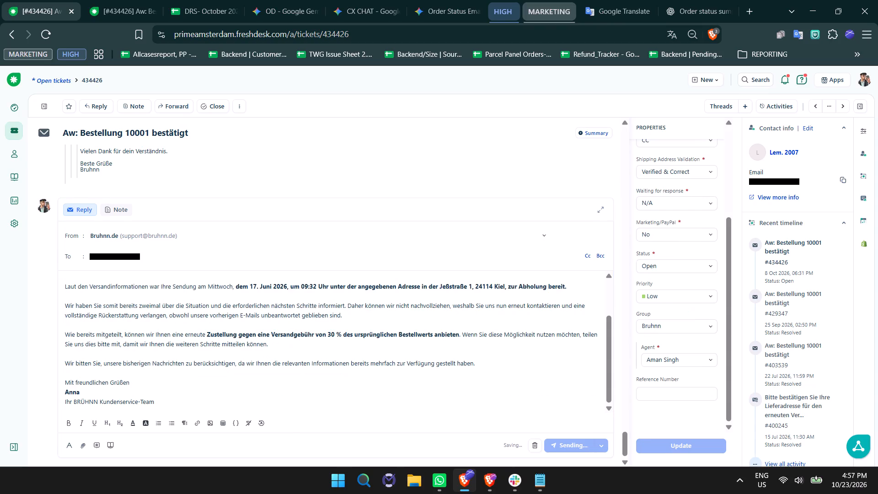
click(675, 318)
click(675, 446)
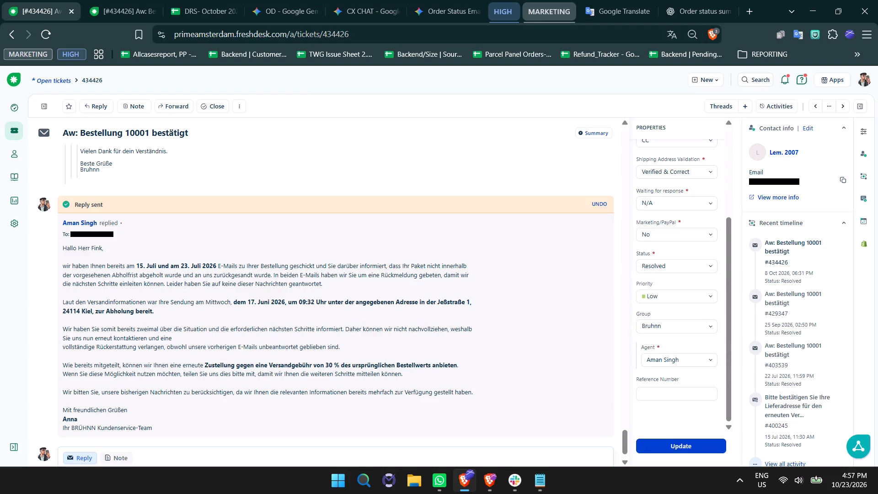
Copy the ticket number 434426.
double_click(92, 79)
key(ctrl+c)
key(ctrl+c)
key(ctrl+c)
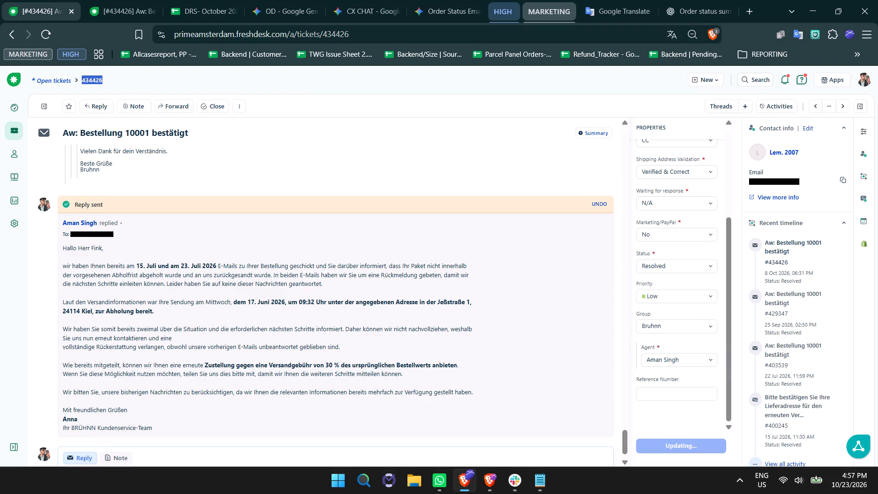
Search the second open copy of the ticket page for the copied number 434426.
click(132, 0)
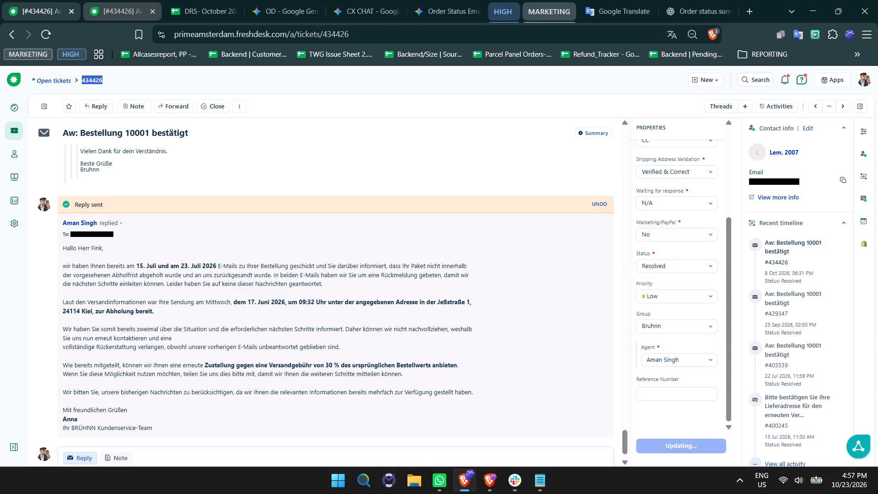
scroll(184, 206, down, 4)
scroll(132, 0, down, 3)
scroll(187, 208, up, 5)
scroll(187, 208, down, 1)
scroll(187, 208, up, 2)
drag(624, 224, 619, 493)
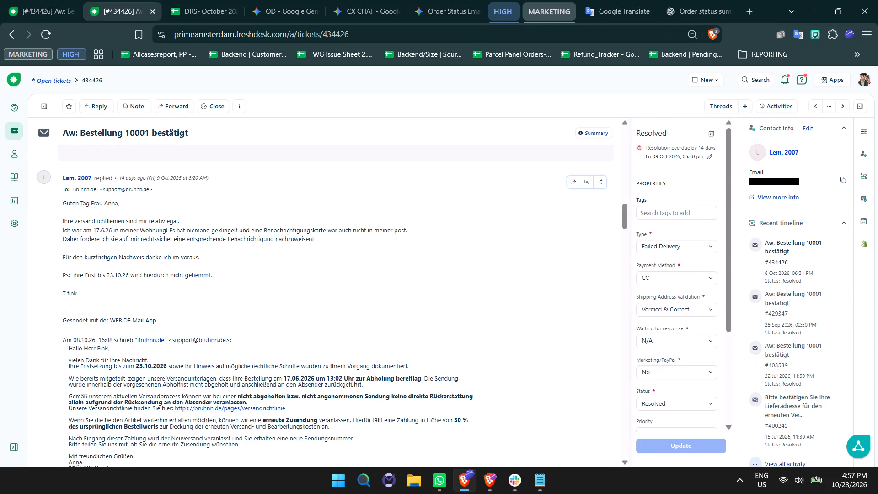
key(ctrl+f)
key(ctrl+v)
key(ctrl+f)
key(ctrl+v)
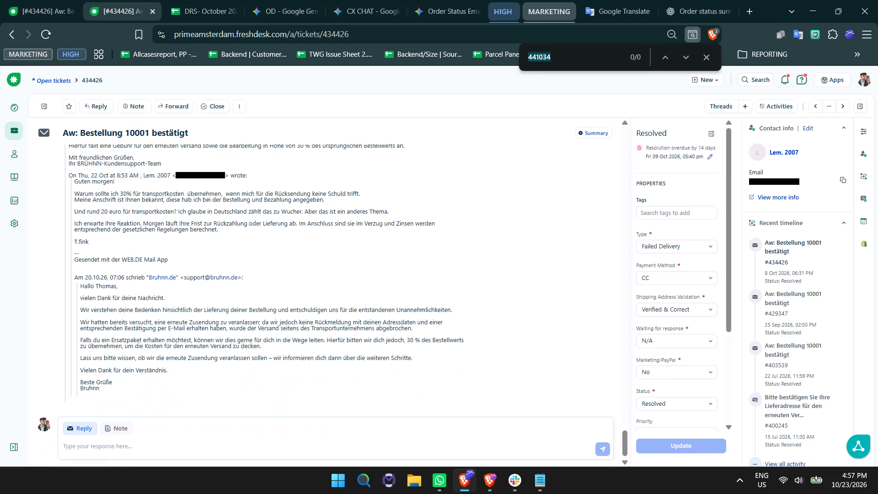
key(ctrl+w)
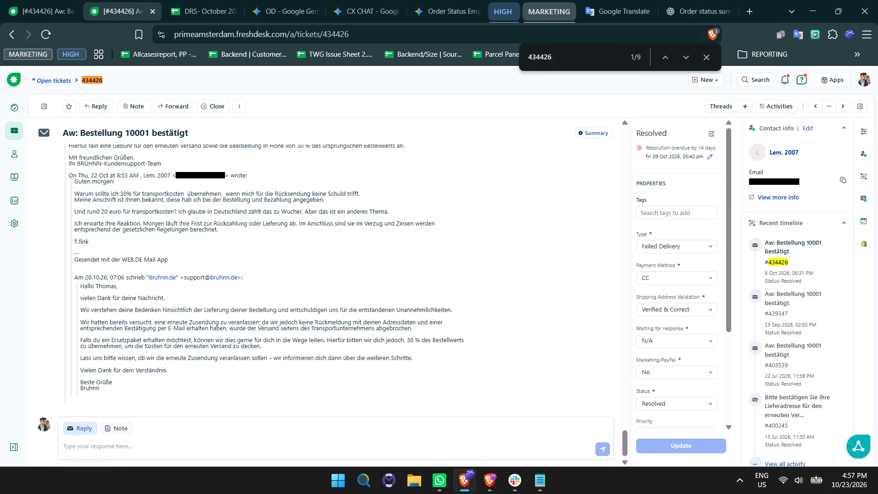
key(ctrl+v)
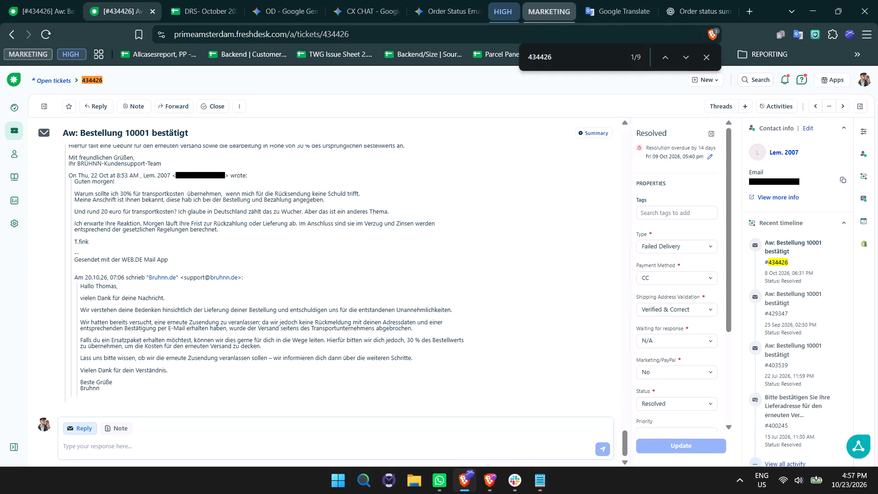
click(333, 215)
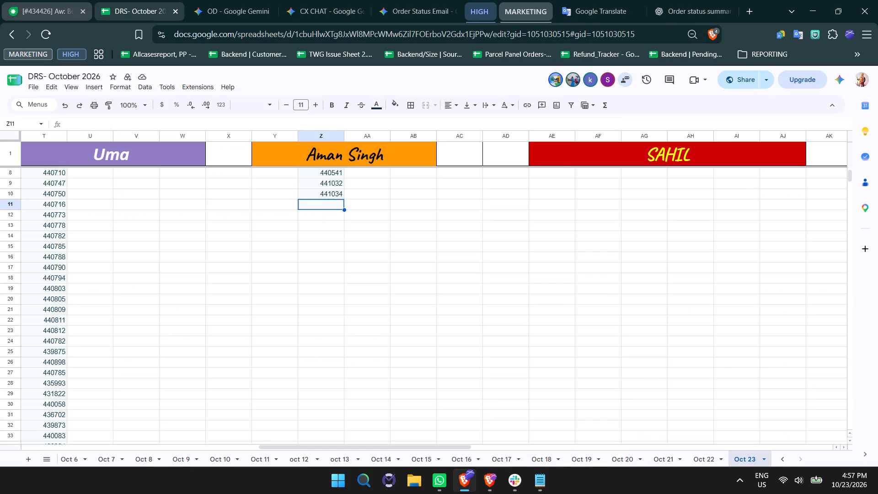
click(64, 0)
click(13, 130)
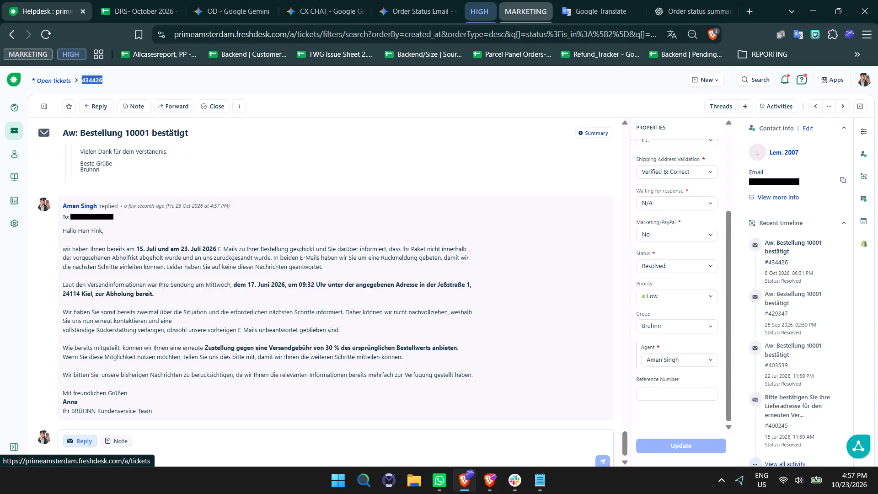
click(13, 130)
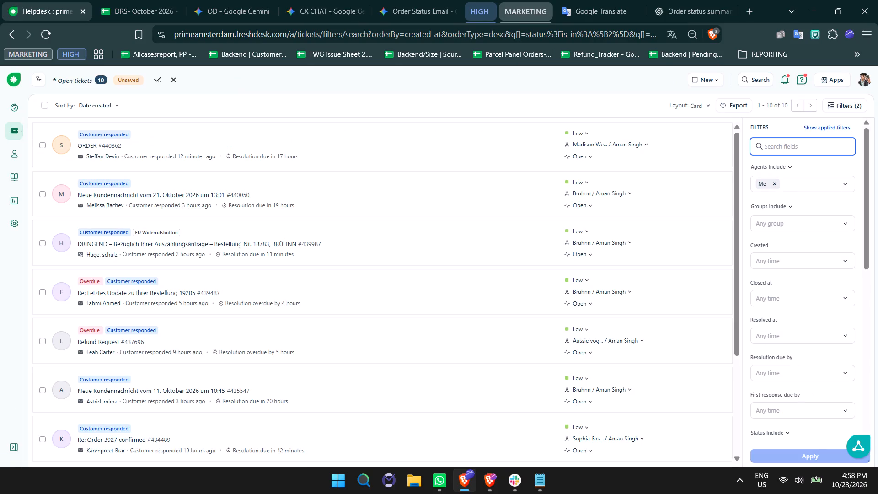
scroll(178, 202, down, 7)
scroll(178, 202, up, 15)
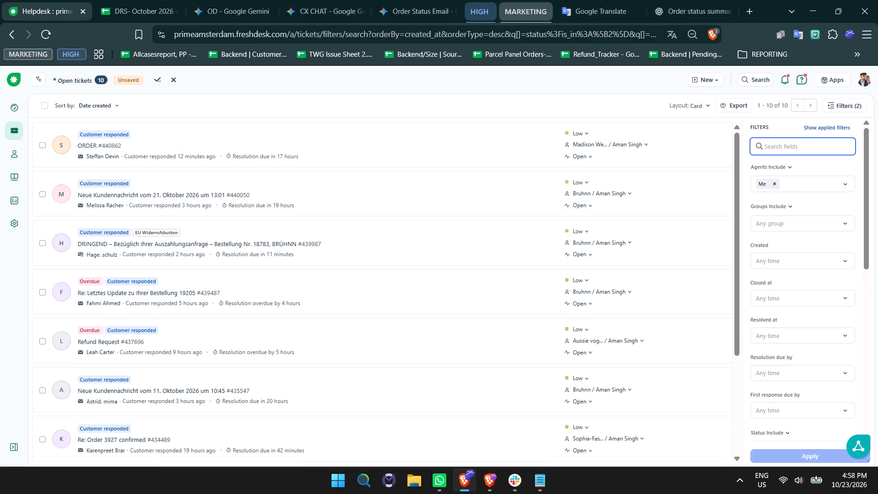
click(108, 146)
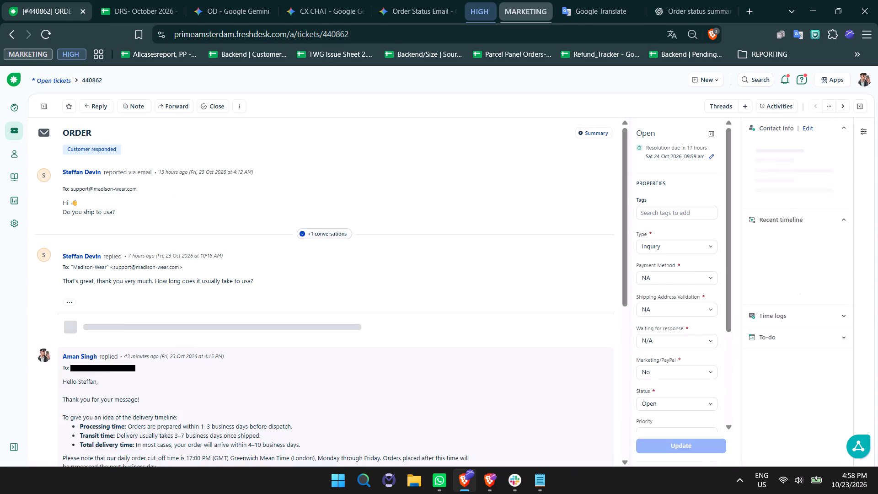
scroll(182, 235, up, 1)
scroll(185, 237, down, 1)
scroll(185, 238, up, 2)
scroll(187, 240, down, 2)
scroll(187, 240, up, 6)
scroll(187, 240, down, 5)
scroll(189, 244, up, 3)
scroll(205, 272, down, 1)
scroll(205, 272, up, 2)
scroll(205, 272, down, 1)
scroll(205, 273, up, 2)
scroll(206, 274, down, 2)
scroll(207, 277, up, 2)
scroll(207, 277, down, 3)
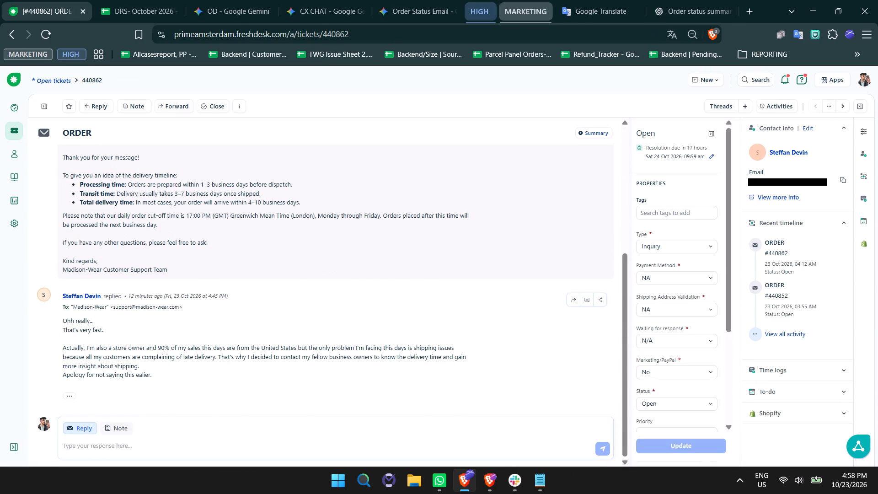
drag(312, 351, 317, 352)
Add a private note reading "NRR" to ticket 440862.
click(117, 426)
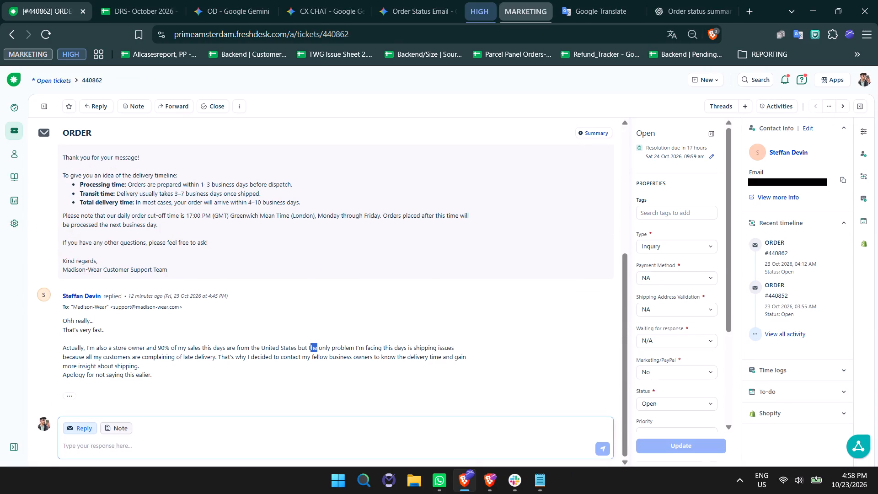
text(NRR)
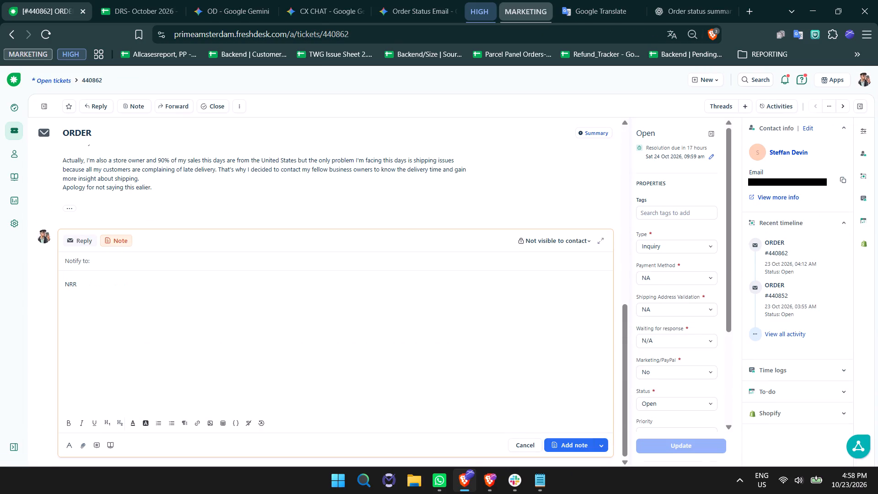
click(563, 446)
click(775, 284)
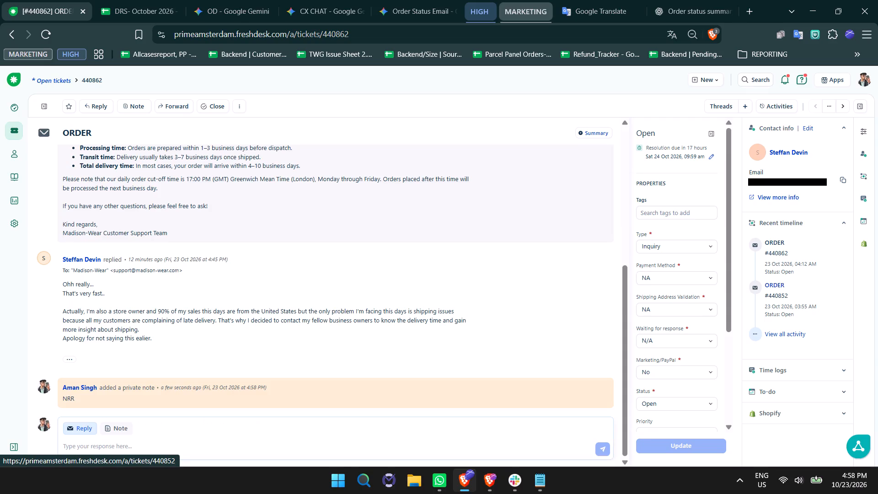
scroll(334, 265, down, 4)
scroll(332, 267, up, 1)
scroll(332, 268, down, 1)
scroll(332, 268, up, 2)
scroll(332, 268, down, 1)
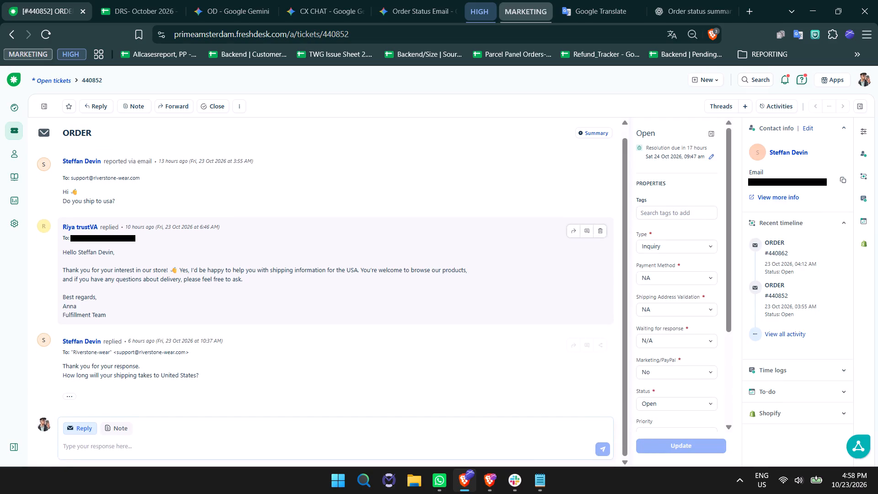
click(118, 427)
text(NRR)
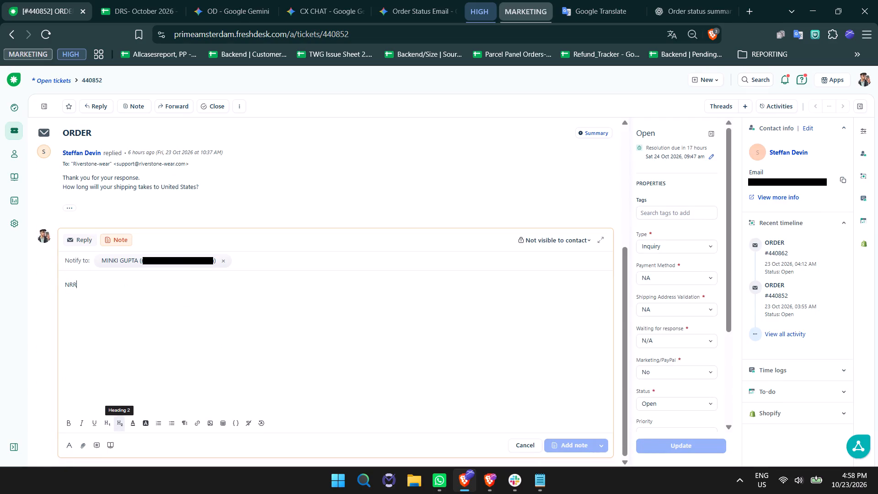
click(570, 446)
Set the status of ticket 440852 to Resolved and update its properties.
scroll(686, 294, down, 3)
scroll(687, 294, up, 2)
scroll(687, 294, down, 1)
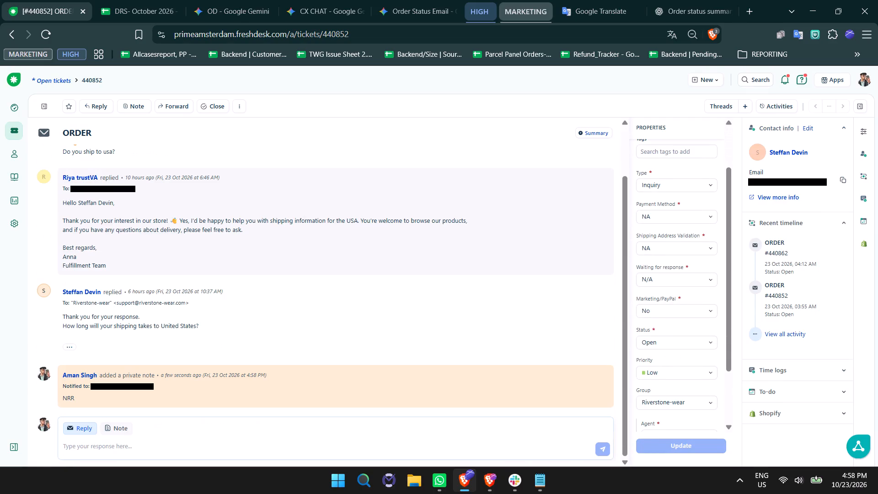
click(682, 348)
click(661, 397)
scroll(680, 357, up, 4)
scroll(680, 357, down, 4)
scroll(680, 357, up, 4)
scroll(680, 357, down, 2)
scroll(680, 357, up, 1)
scroll(680, 357, down, 1)
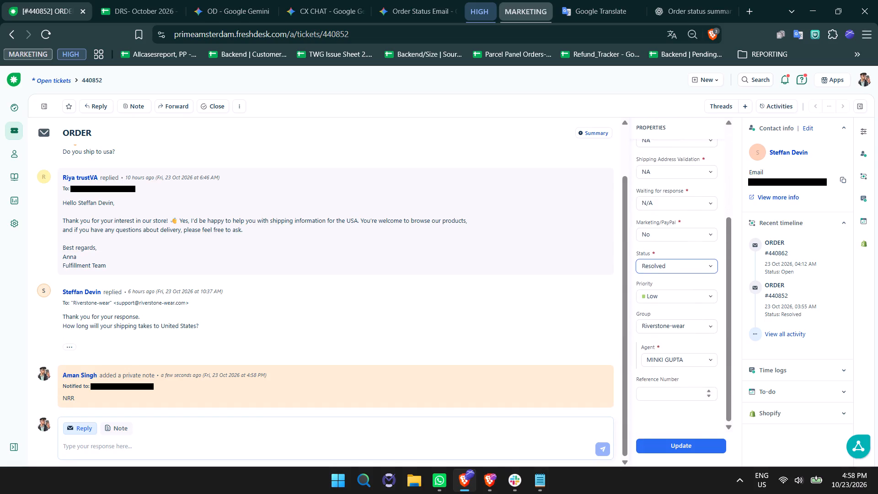
click(664, 445)
click(772, 242)
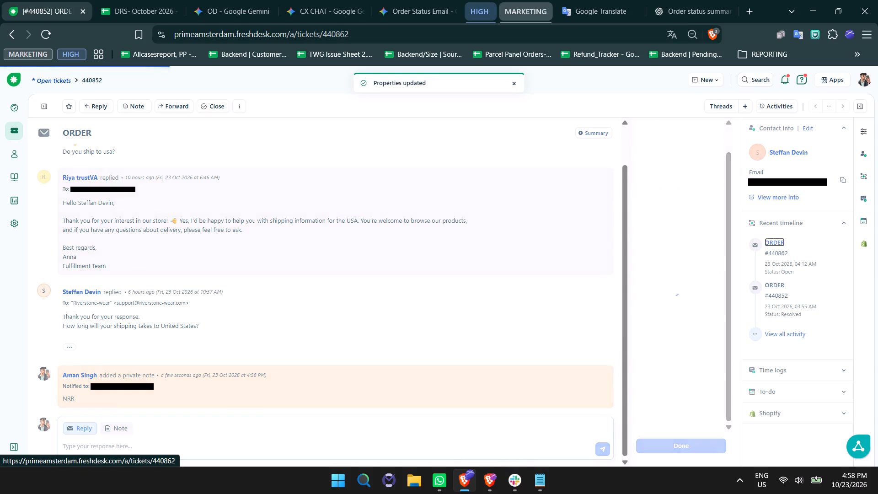
scroll(677, 278, up, 4)
scroll(677, 279, down, 3)
scroll(677, 279, up, 3)
scroll(677, 280, down, 8)
click(674, 269)
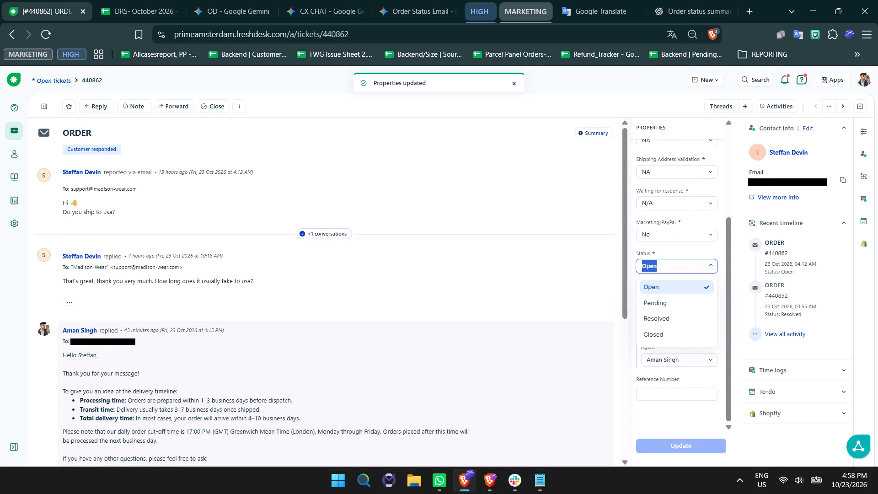
click(656, 325)
click(679, 444)
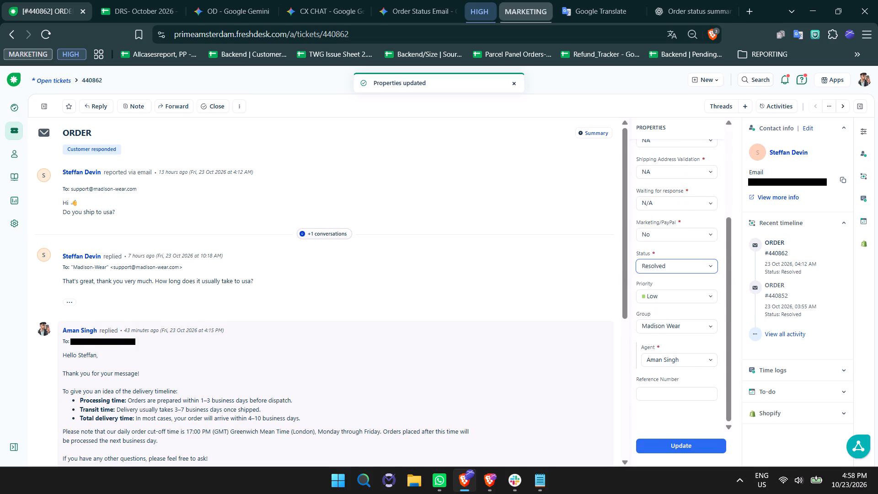
Reread the customer's last message about shipping issues and the earlier delivery-timeline reply in ticket 440862.
click(418, 319)
scroll(414, 315, down, 1)
scroll(414, 315, up, 1)
scroll(414, 315, down, 4)
scroll(414, 315, up, 1)
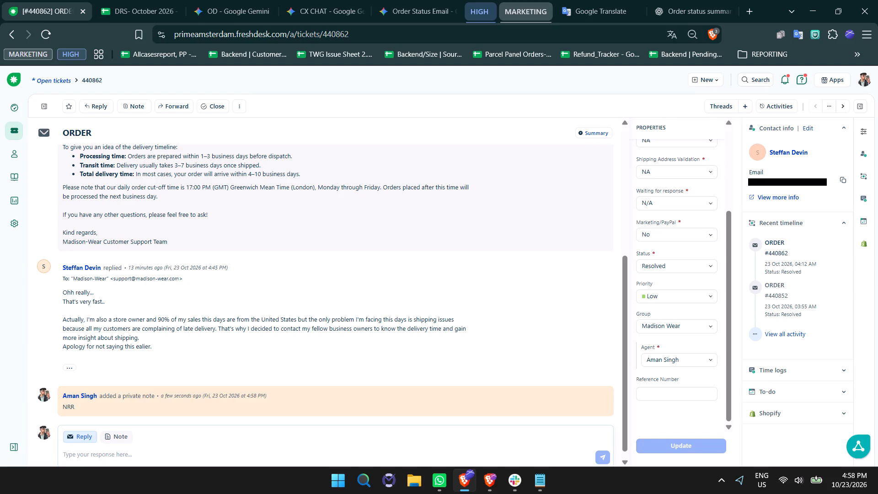
drag(80, 321, 370, 333)
drag(370, 333, 299, 318)
triple_click(302, 318)
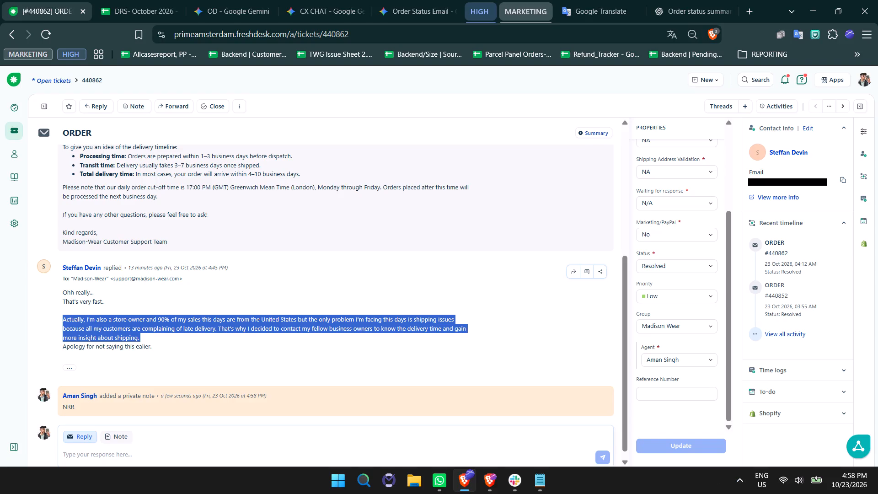
click(380, 334)
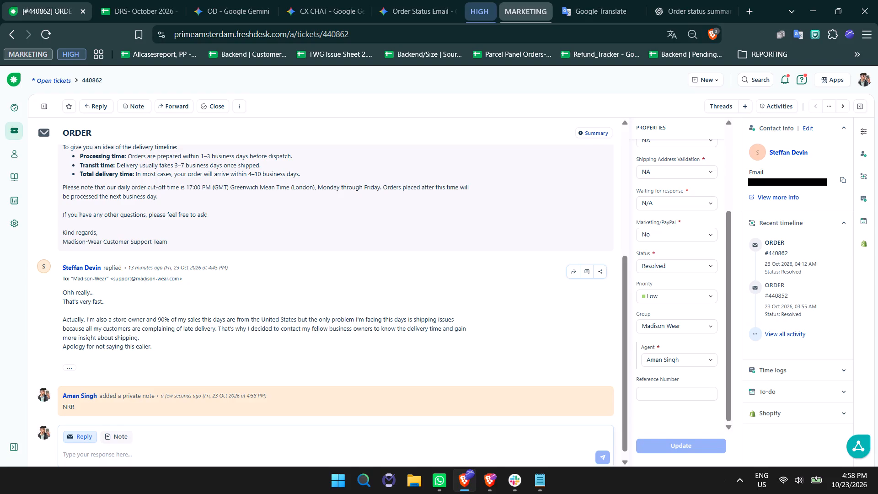
scroll(93, 175, down, 1)
scroll(93, 175, up, 2)
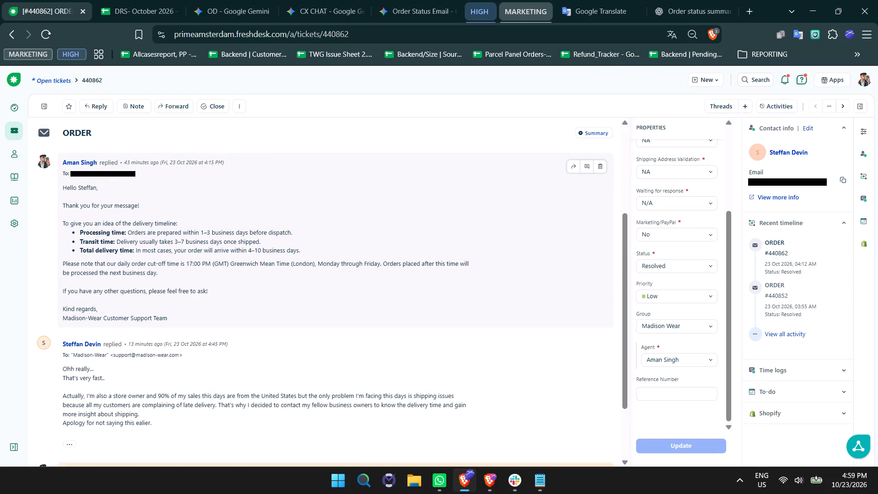
click(14, 133)
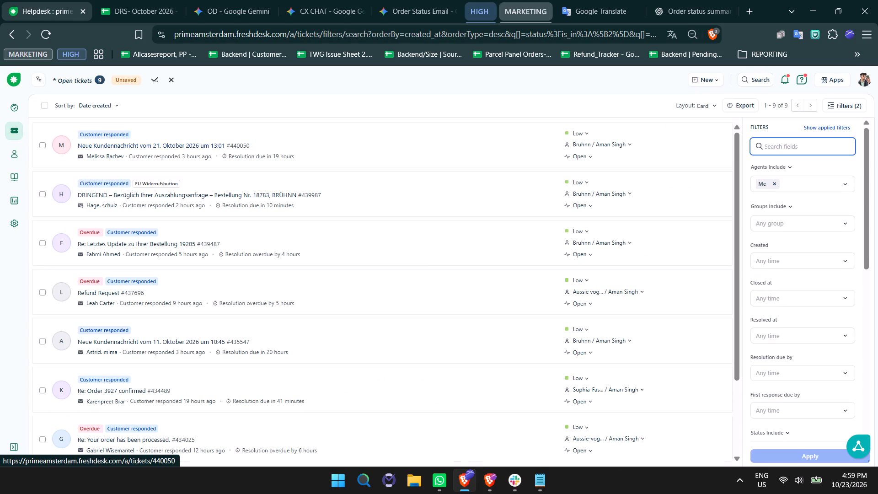
click(150, 147)
scroll(174, 252, up, 1)
scroll(174, 255, down, 1)
scroll(175, 260, up, 1)
scroll(175, 261, down, 5)
scroll(175, 262, up, 1)
scroll(188, 295, down, 2)
scroll(191, 299, up, 1)
scroll(192, 300, down, 2)
scroll(192, 300, up, 1)
scroll(192, 300, down, 2)
scroll(192, 300, up, 2)
scroll(193, 301, down, 1)
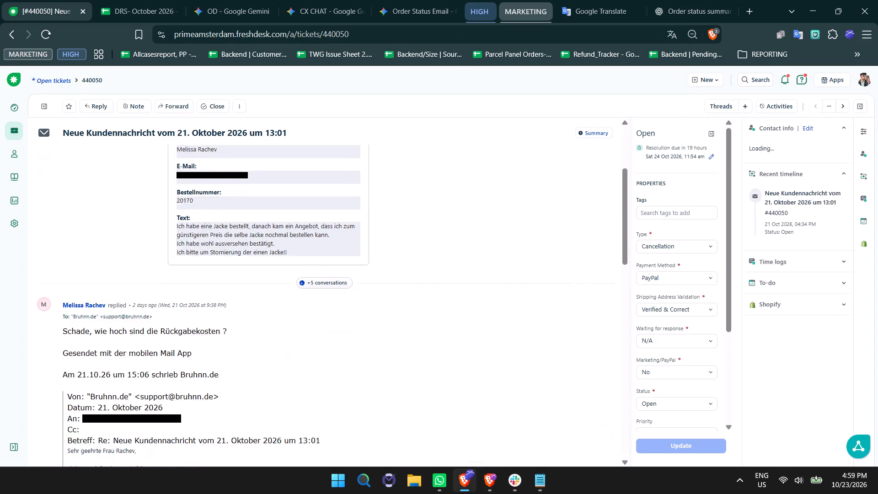
scroll(225, 317, down, 7)
scroll(231, 319, up, 2)
scroll(233, 319, down, 8)
scroll(255, 323, up, 1)
scroll(255, 323, down, 4)
scroll(255, 323, up, 2)
scroll(266, 325, down, 1)
scroll(268, 327, up, 3)
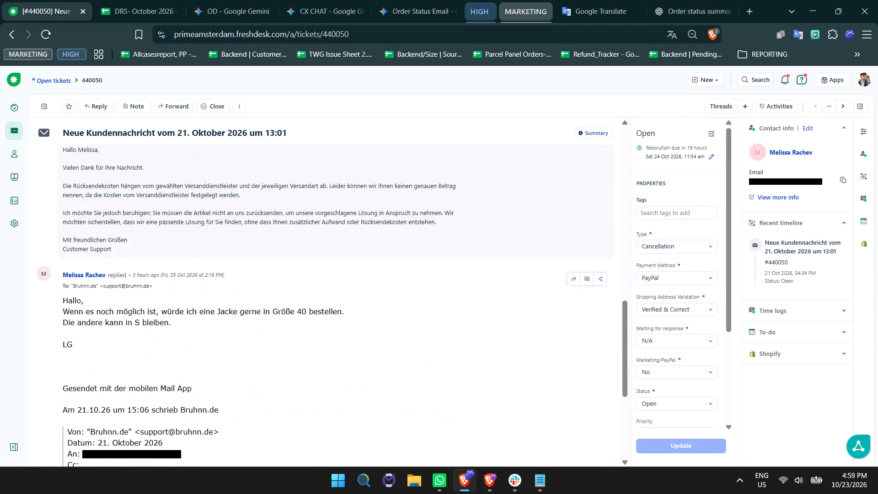
scroll(245, 327, up, 2)
scroll(245, 327, down, 2)
scroll(242, 327, up, 1)
scroll(195, 333, down, 1)
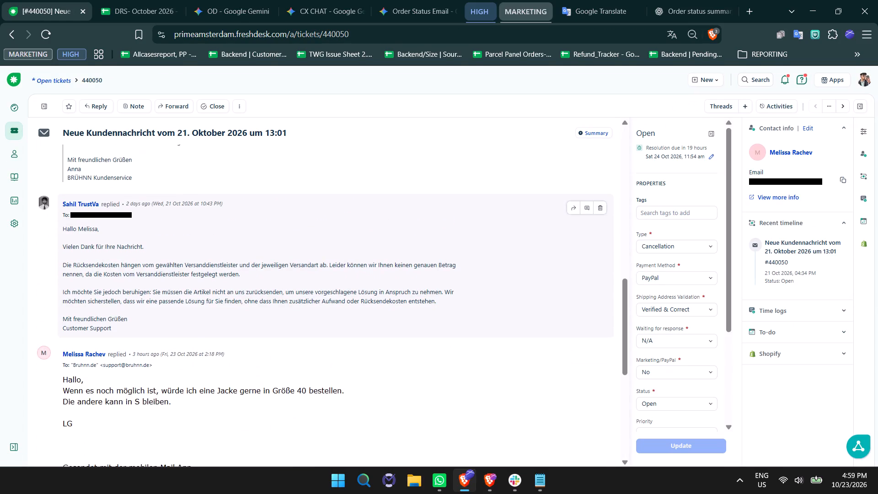
View the English translation of the customer's latest German message about the jacket sizes.
drag(57, 311, 182, 343)
click(182, 353)
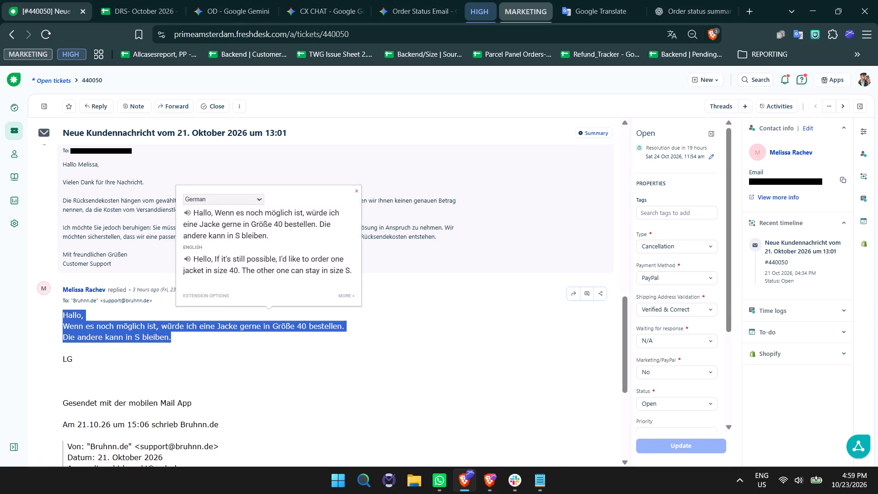
click(182, 353)
click(182, 353)
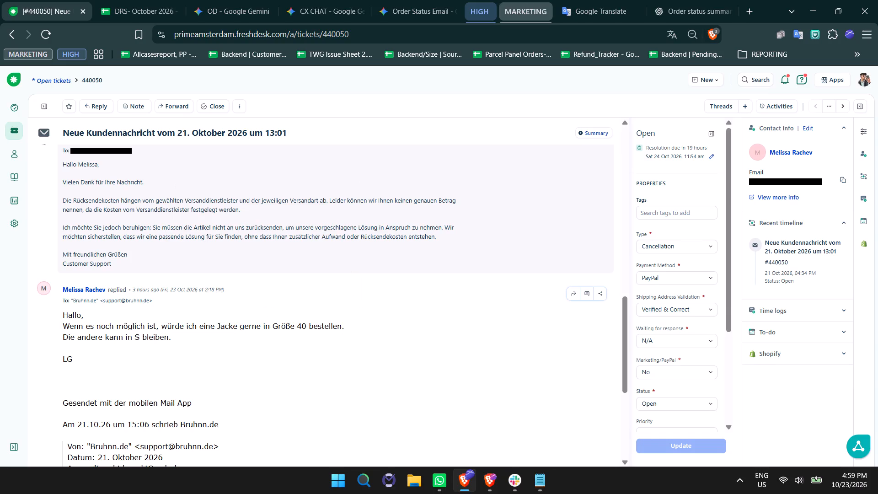
click(182, 353)
scroll(182, 353, down, 5)
scroll(182, 353, up, 6)
scroll(241, 334, up, 1)
scroll(243, 334, down, 1)
scroll(243, 334, up, 1)
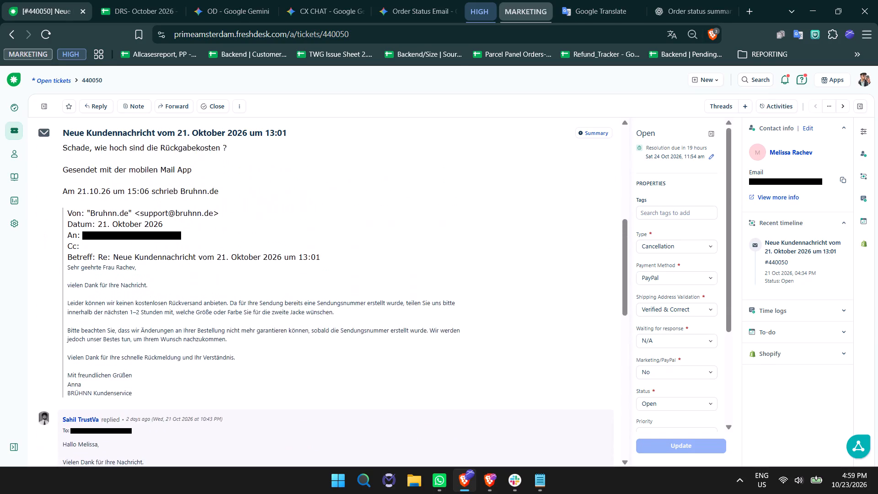
scroll(273, 257, up, 2)
scroll(273, 257, down, 2)
scroll(273, 257, up, 5)
scroll(273, 257, down, 1)
scroll(243, 282, up, 4)
scroll(240, 281, down, 1)
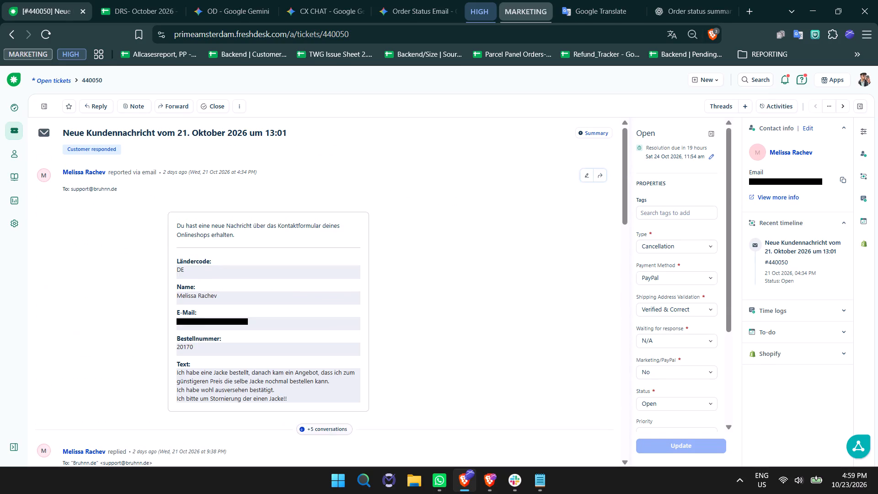
double_click(185, 351)
key(ctrl+c)
key(ctrl+c)
key(alt+Tab)
key(alt+Tab)
click(423, 0)
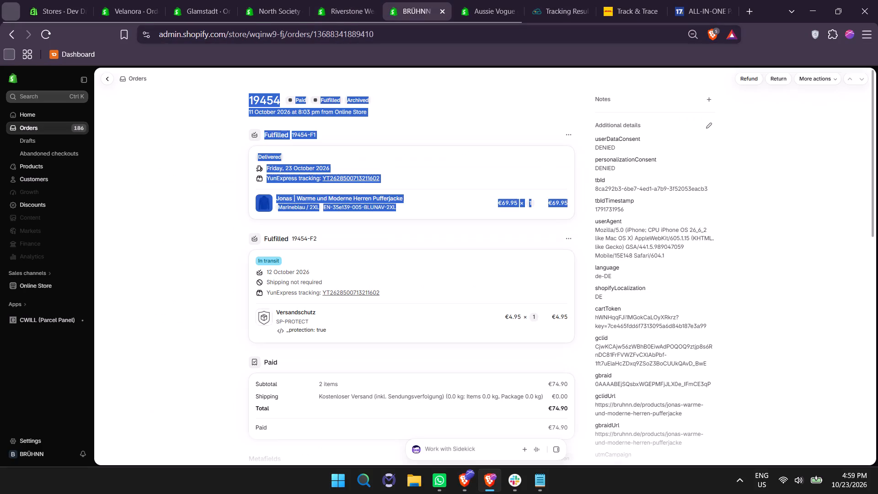
click(657, 12)
click(142, 77)
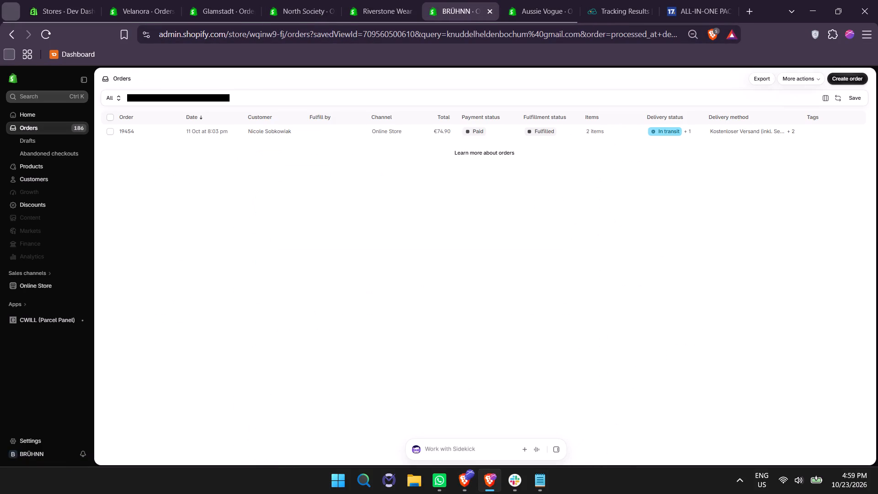
click(166, 101)
key(ctrl+a)
key(ctrl+v)
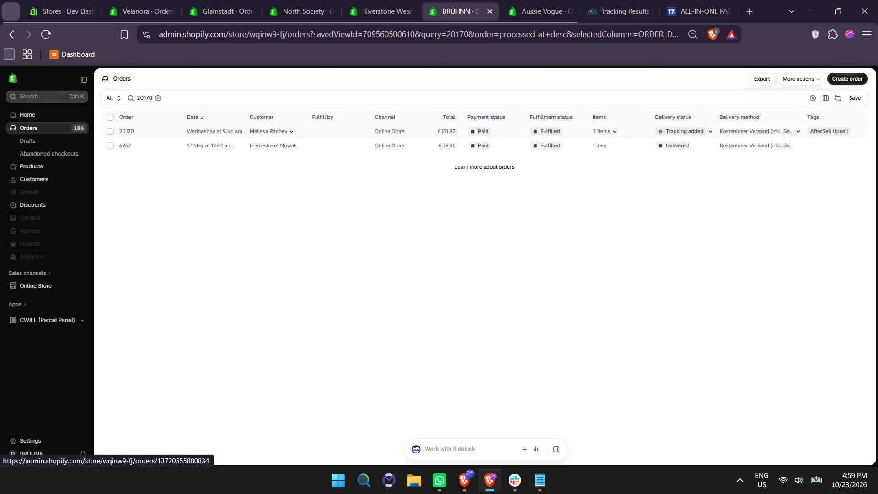
click(128, 133)
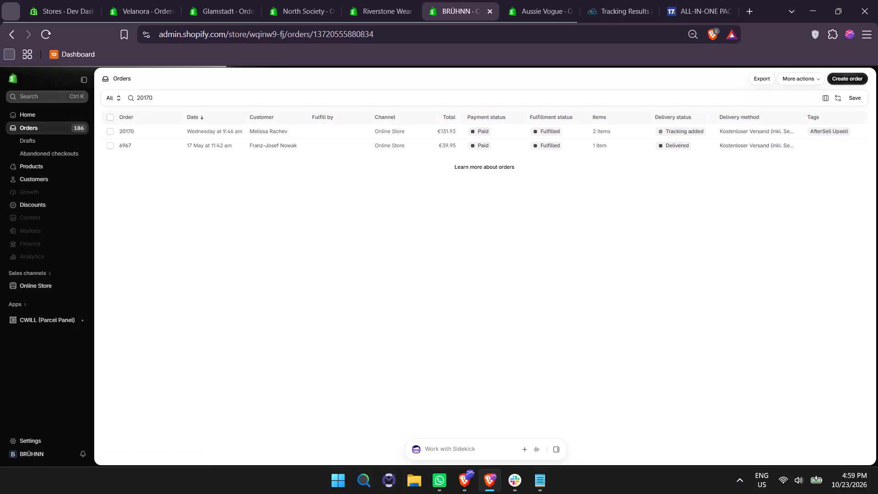
click(238, 78)
click(209, 119)
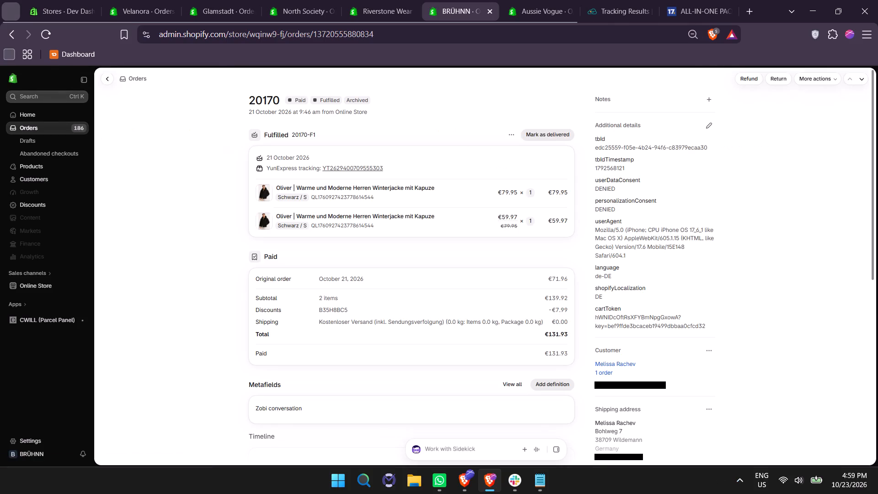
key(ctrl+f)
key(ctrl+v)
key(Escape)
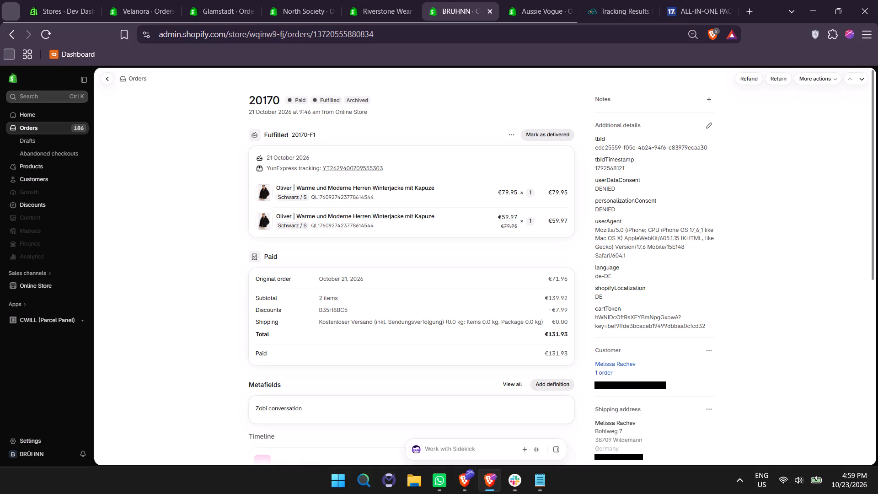
drag(400, 173, 325, 172)
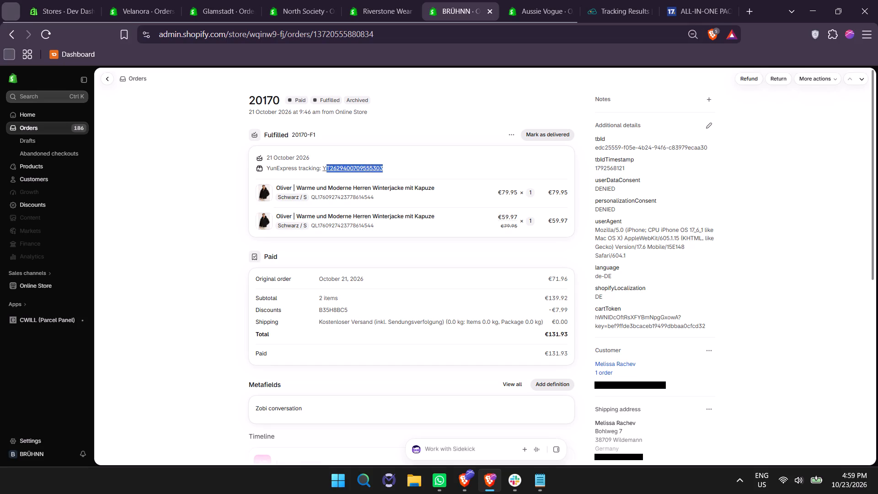
drag(325, 172, 321, 172)
key(ctrl+c)
key(ctrl+c)
click(605, 0)
scroll(343, 187, up, 1)
scroll(342, 190, down, 2)
scroll(339, 201, up, 3)
scroll(339, 203, down, 3)
scroll(339, 204, up, 1)
scroll(339, 204, down, 3)
scroll(339, 204, up, 5)
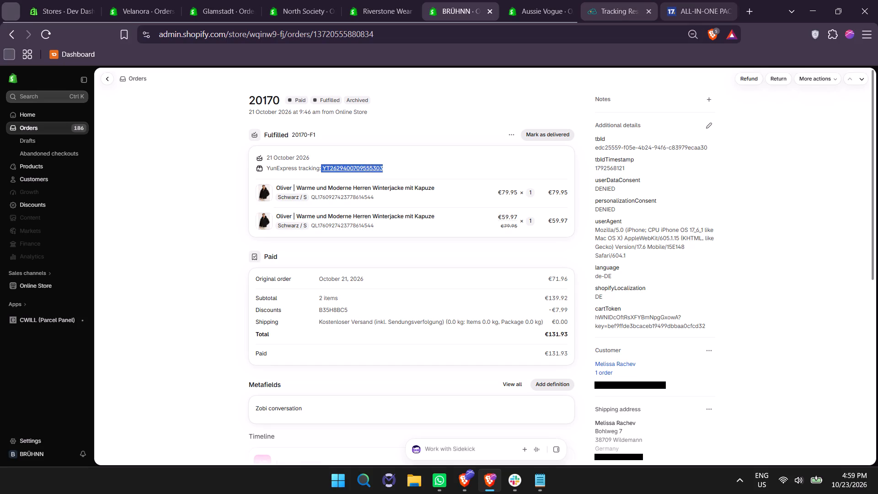
drag(873, 309, 877, 151)
scroll(381, 187, up, 2)
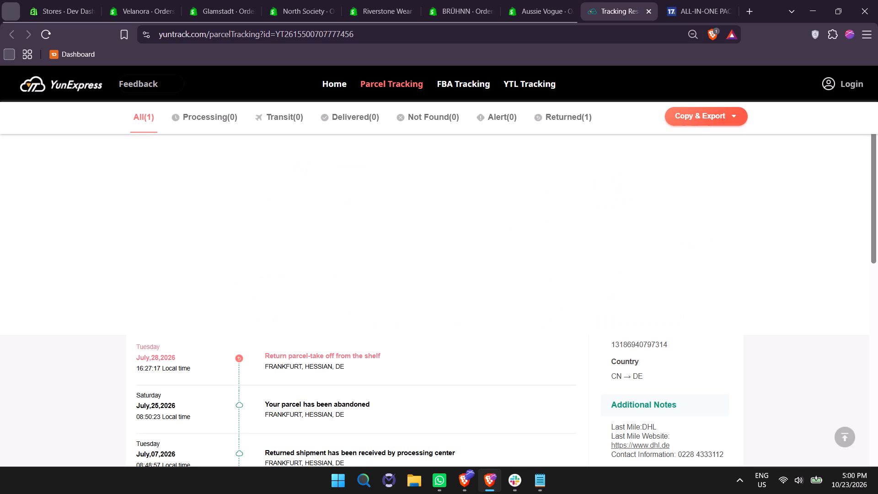
click(370, 166)
key(ctrl+a)
key(ctrl+a)
key(ctrl+v)
click(620, 296)
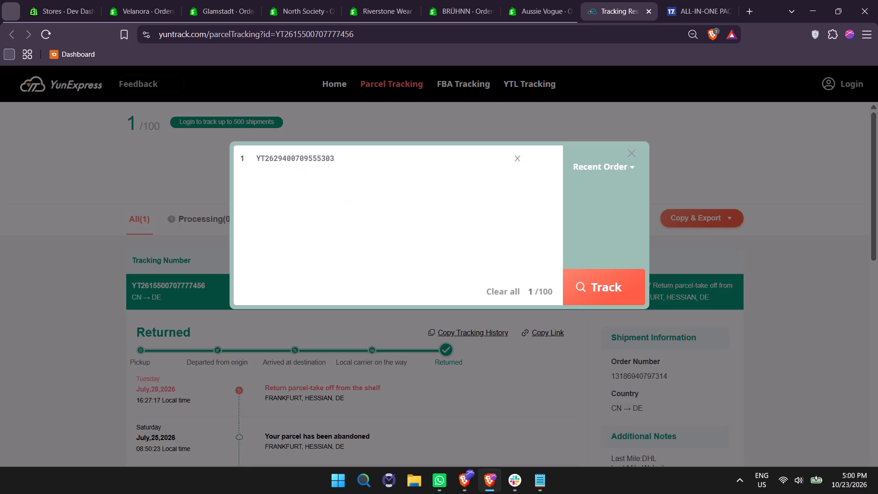
key(alt+Tab)
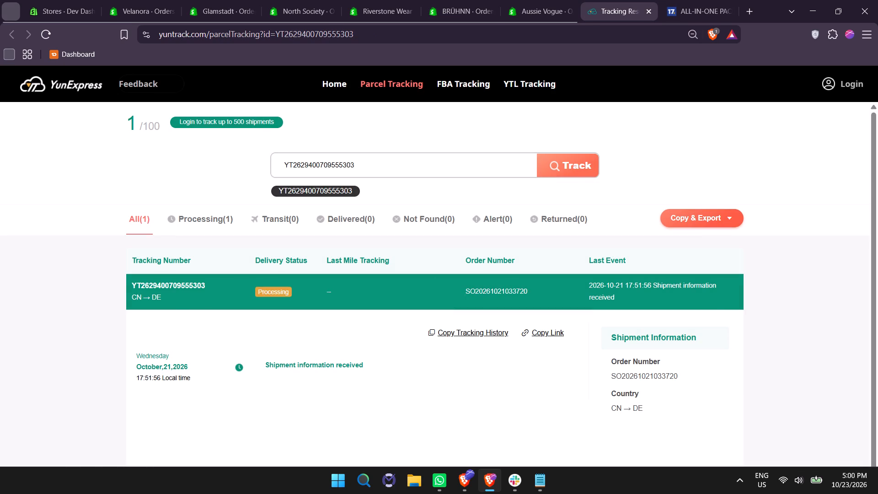
click(252, 253)
click(315, 430)
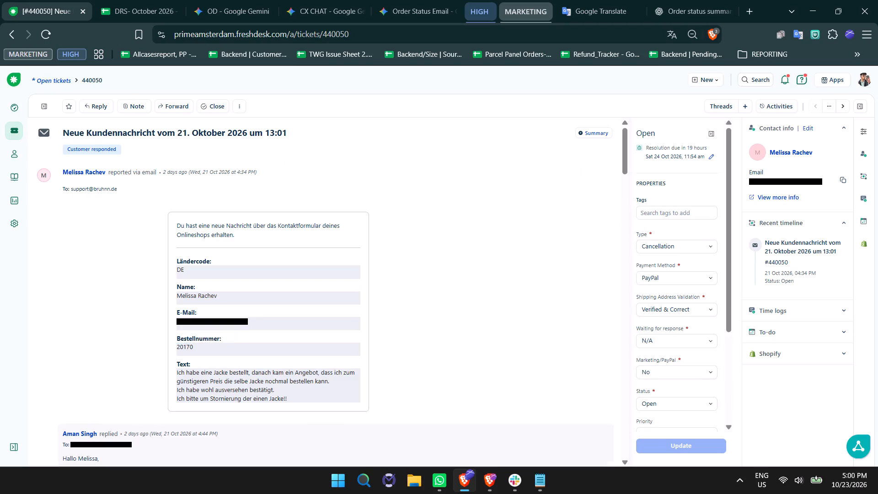
click(398, 287)
right_click(418, 244)
click(519, 175)
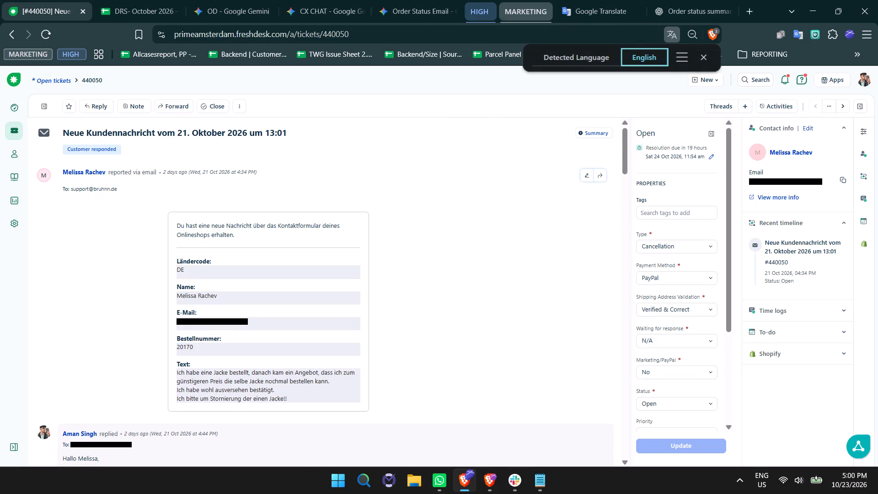
Read the translated conversation for the cancellation, size-exchange and return-shipping replies already sent to the customer.
scroll(326, 235, down, 5)
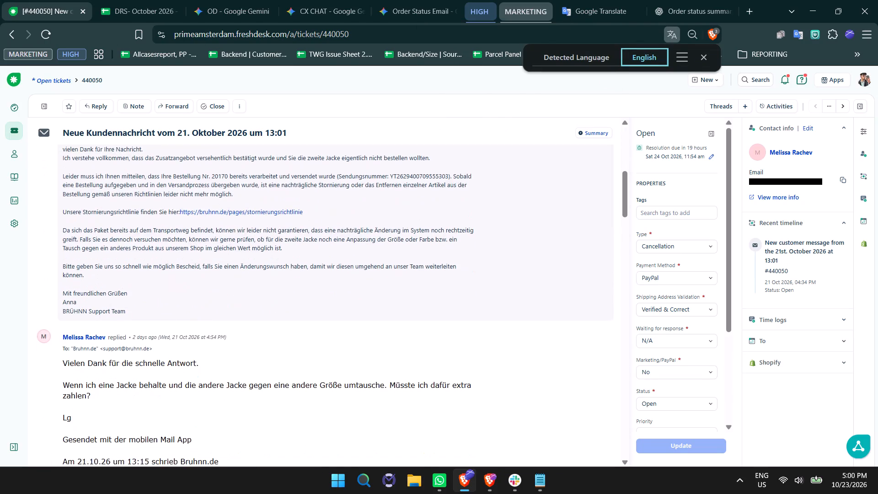
scroll(315, 246, down, 1)
scroll(261, 236, left, 1)
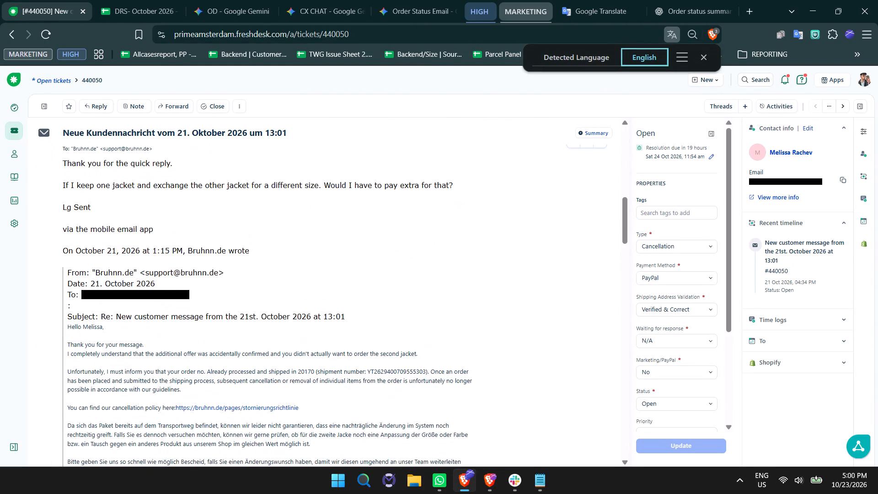
scroll(228, 246, left, 2)
scroll(228, 246, down, 2)
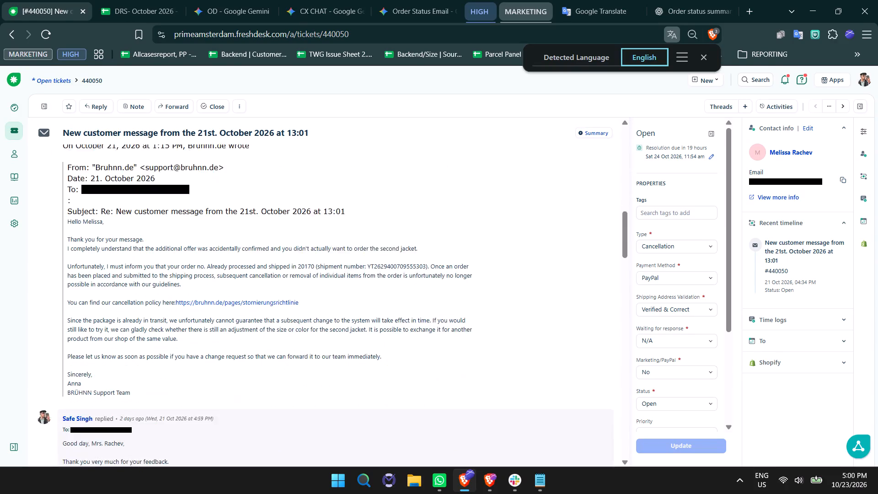
scroll(228, 246, down, 7)
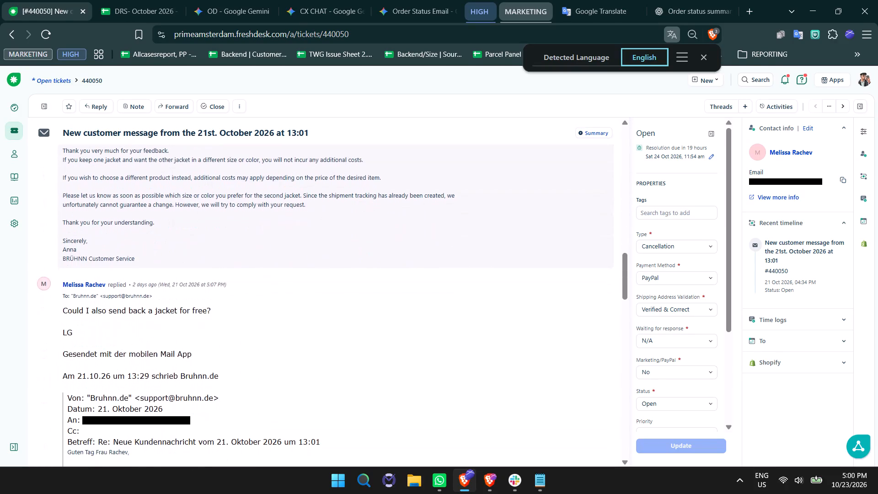
scroll(226, 248, down, 6)
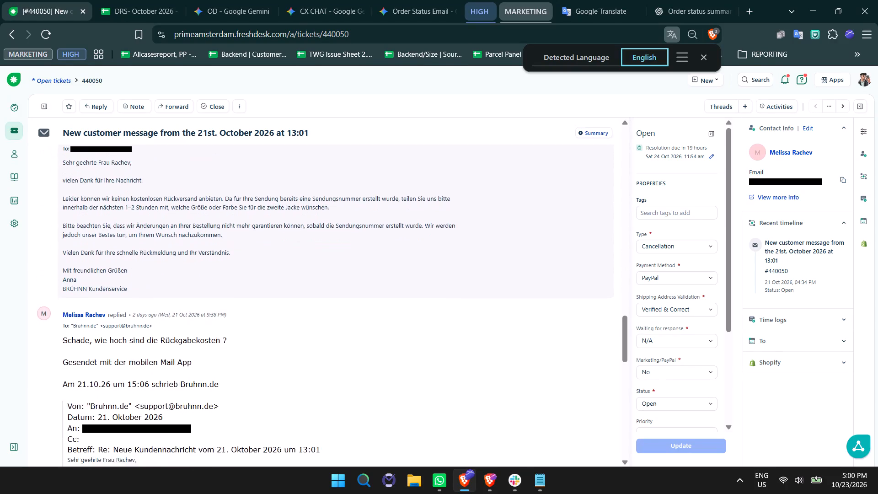
scroll(210, 261, down, 5)
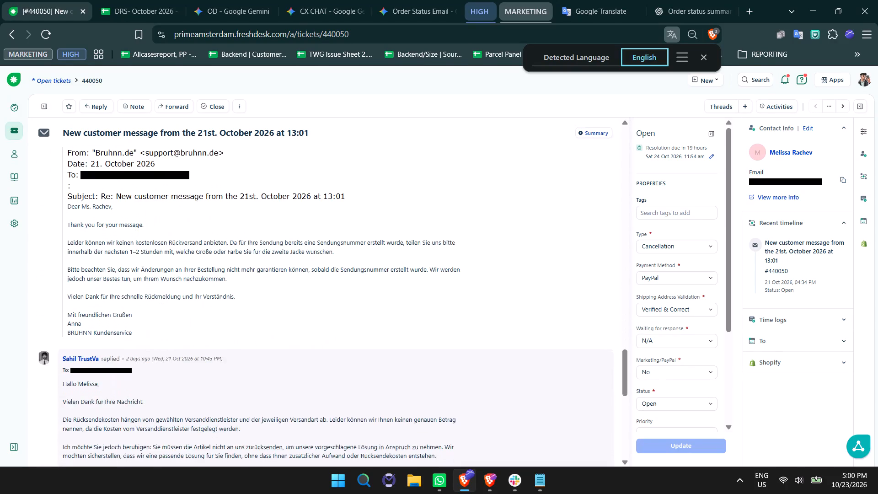
scroll(210, 263, down, 2)
Examine the customer's latest size request and the support reply about return shipping costs that precedes it.
triple_click(179, 279)
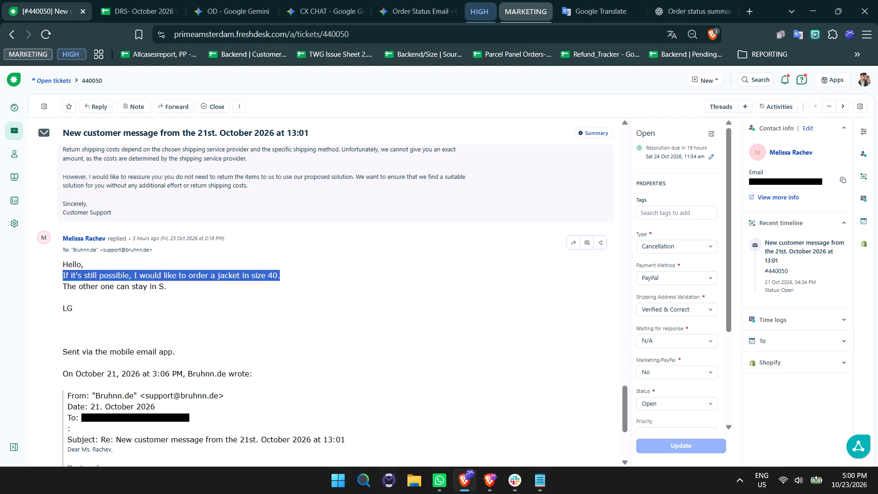
click(155, 299)
triple_click(146, 280)
click(146, 313)
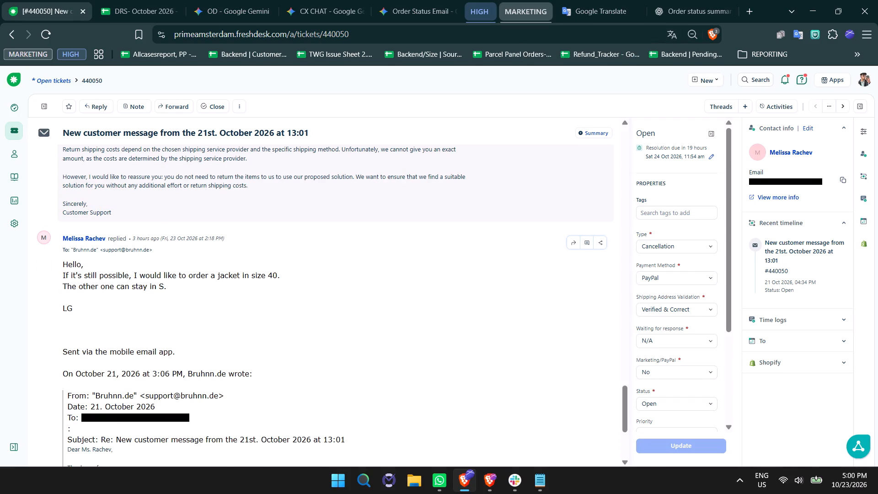
scroll(145, 311, up, 3)
triple_click(145, 311)
click(135, 338)
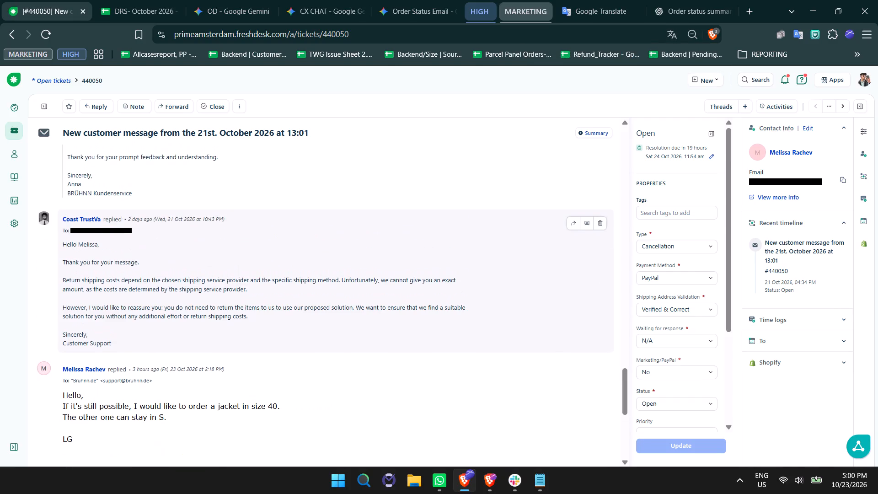
scroll(142, 324, down, 2)
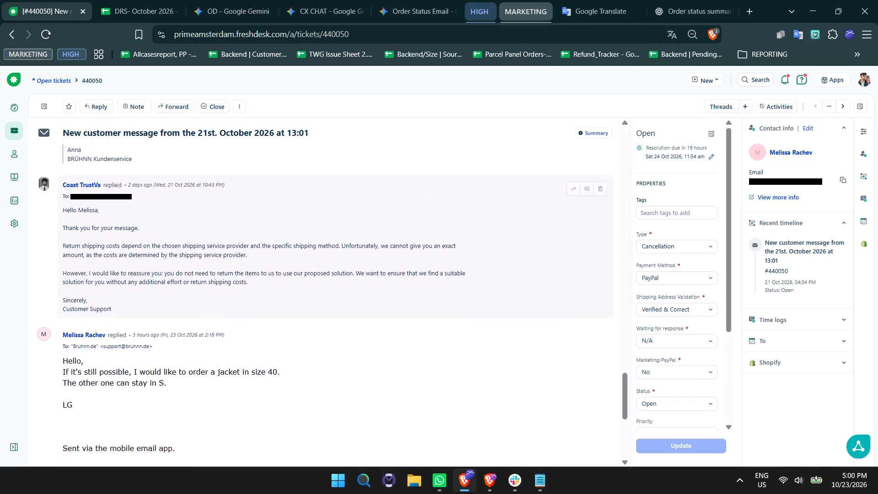
scroll(142, 324, down, 1)
click(142, 324)
double_click(146, 325)
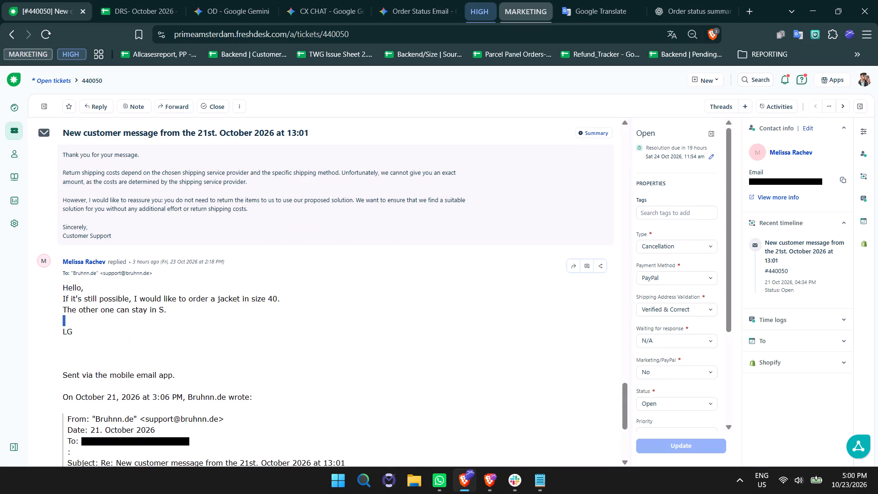
click(170, 380)
click(159, 344)
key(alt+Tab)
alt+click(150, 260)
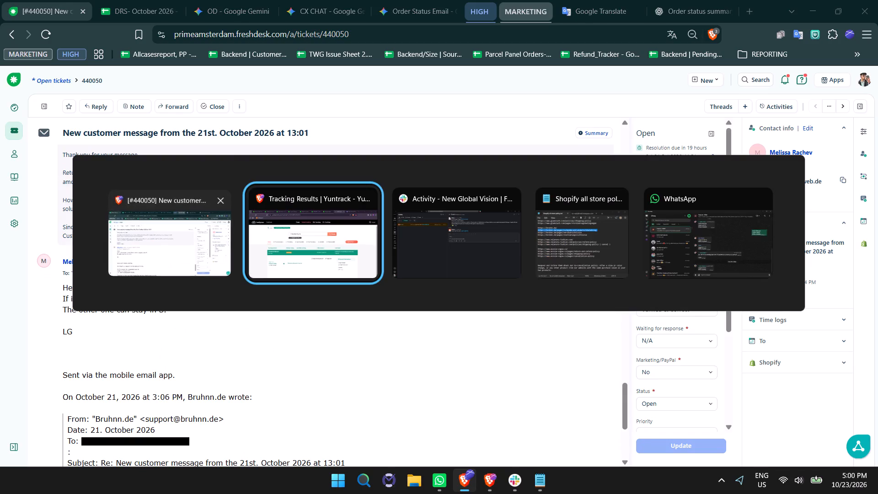
click(171, 343)
key(alt+Tab)
key(alt+Tab)
alt+click(328, 265)
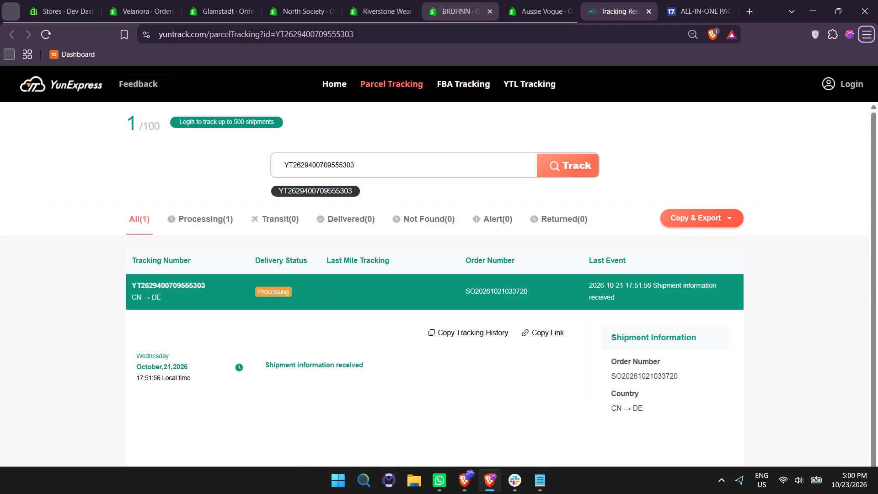
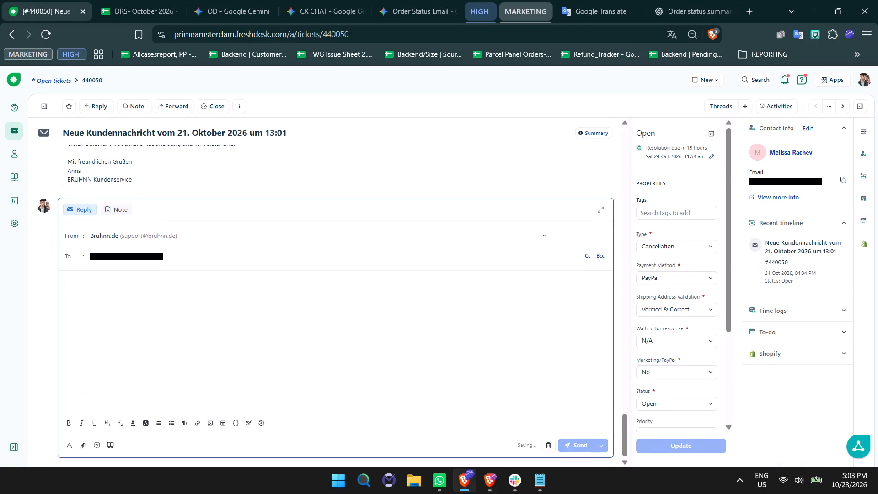
Copy the customer's name from the contact info and insert it after "Hallo" in the reply, followed by a comma.
scroll(329, 304, up, 3)
scroll(329, 304, down, 2)
scroll(329, 304, up, 6)
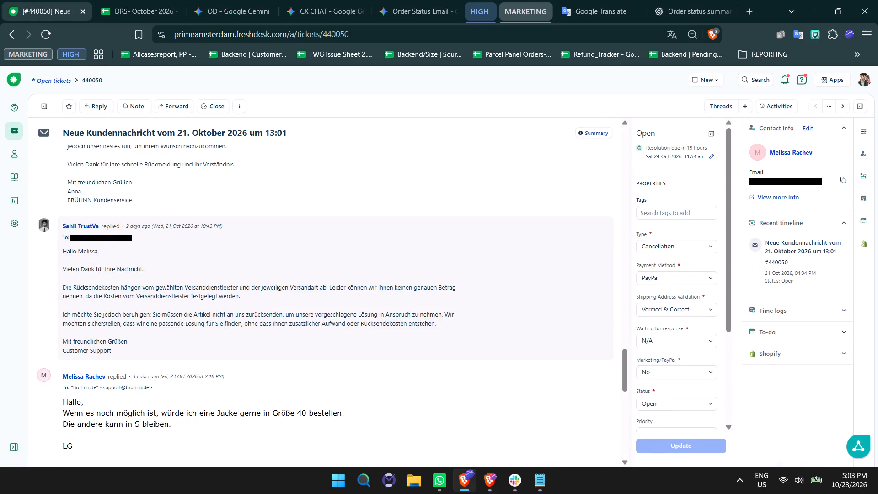
triple_click(829, 145)
key(ctrl+c)
key(ctrl+c)
scroll(327, 234, up, 2)
scroll(327, 234, down, 5)
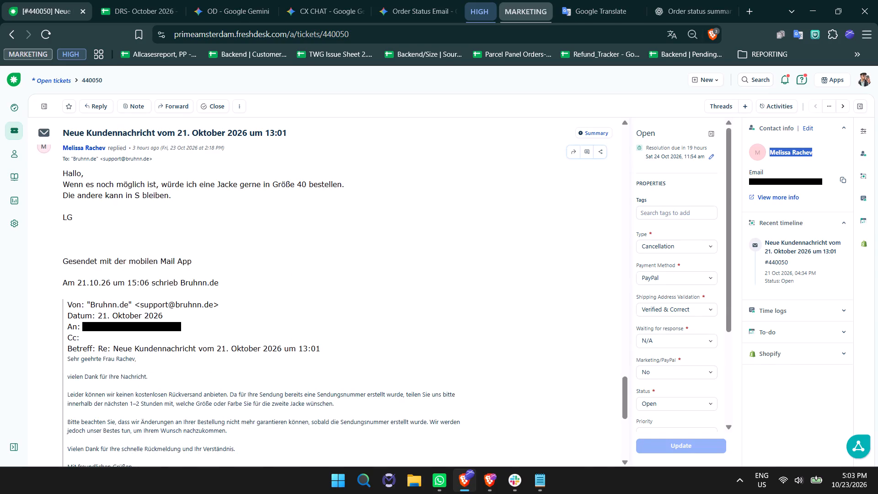
scroll(128, 283, down, 2)
scroll(137, 282, up, 1)
scroll(137, 282, down, 5)
click(127, 283)
key(BackSpace)
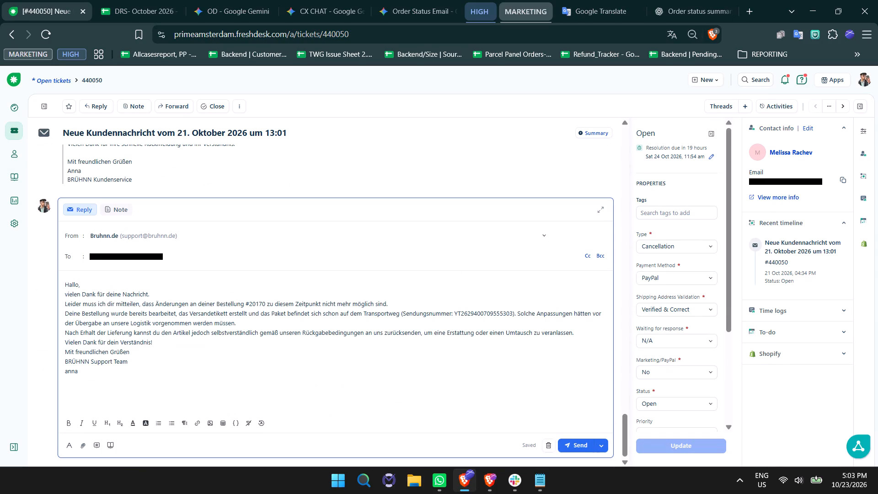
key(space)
key(ctrl+shift+v)
key(ctrl+Left)
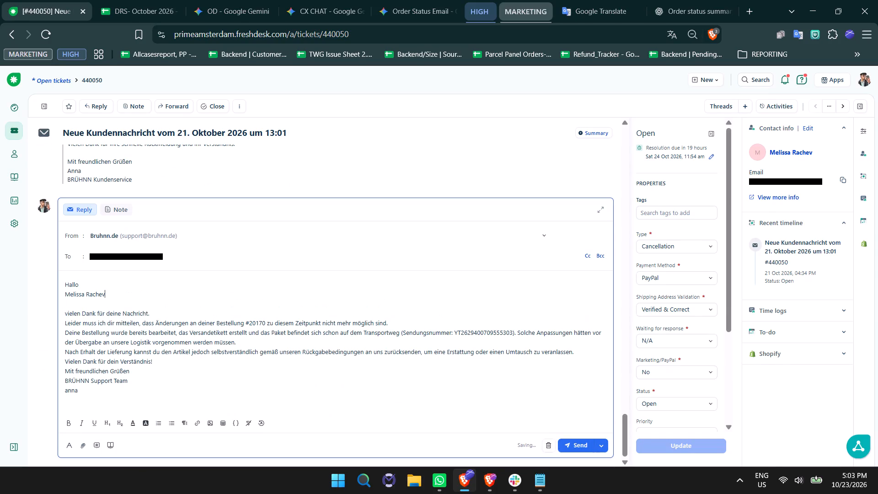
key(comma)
Join the customer's name onto the same line as "Hallo" in the greeting.
key(ctrl+Left)
key(ctrl+Left)
key(ctrl+Left)
key(ctrl+Left)
key(Right)
key(ctrl+Down)
key(ctrl+Left)
key(BackSpace)
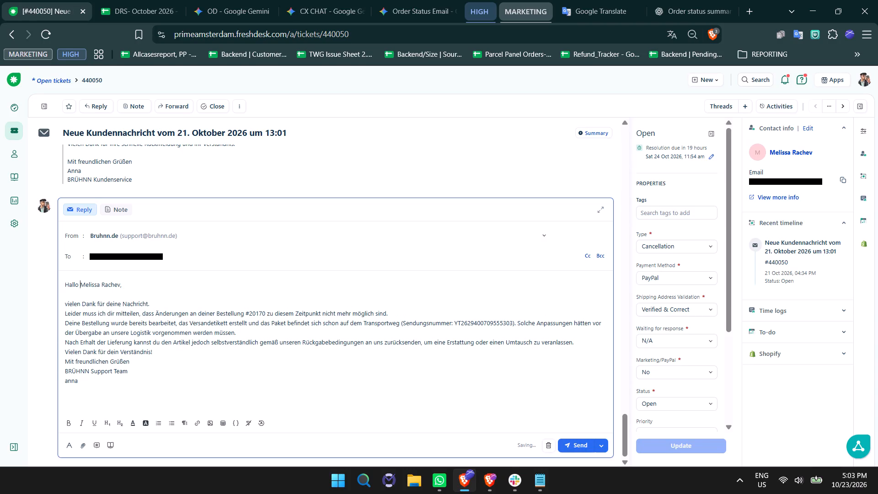
Insert blank lines before the shipment paragraph, before the return paragraph, and before "Mit freundlichen Grüßen".
click(421, 313)
key(shift+Return)
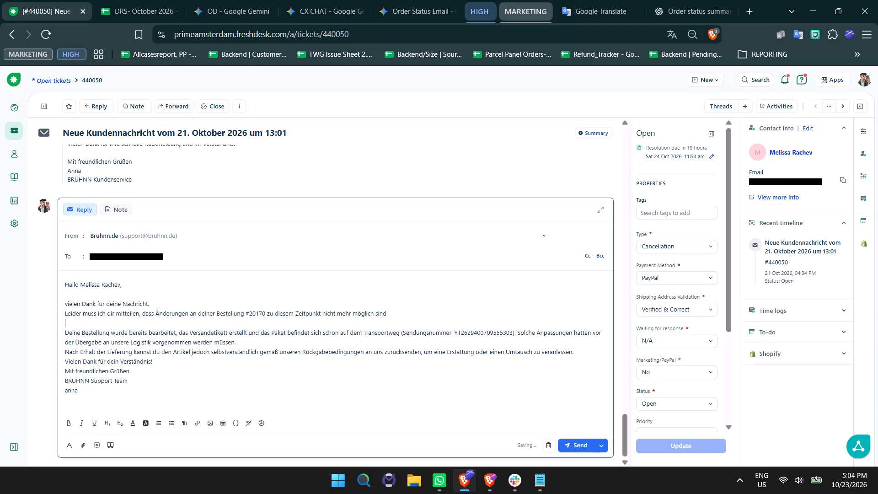
key(Down)
key(Down)
key(Down)
key(shift+Return)
key(Down)
key(Down)
key(shift+Return)
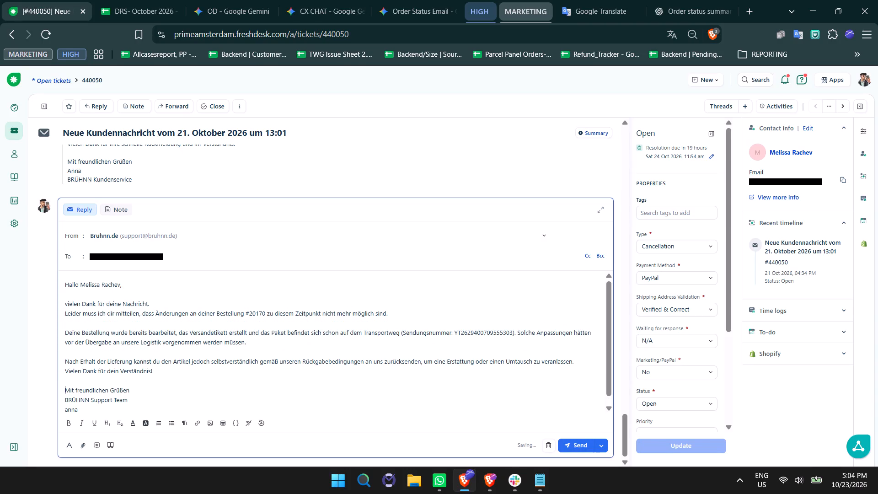
Capitalise the signature name so it reads "Anna".
key(Down)
key(Down)
key(Right)
key(BackSpace)
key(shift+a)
Copy the whole reply into Google Translate, replacing the old German source text, and read its English translation.
key(ctrl+a)
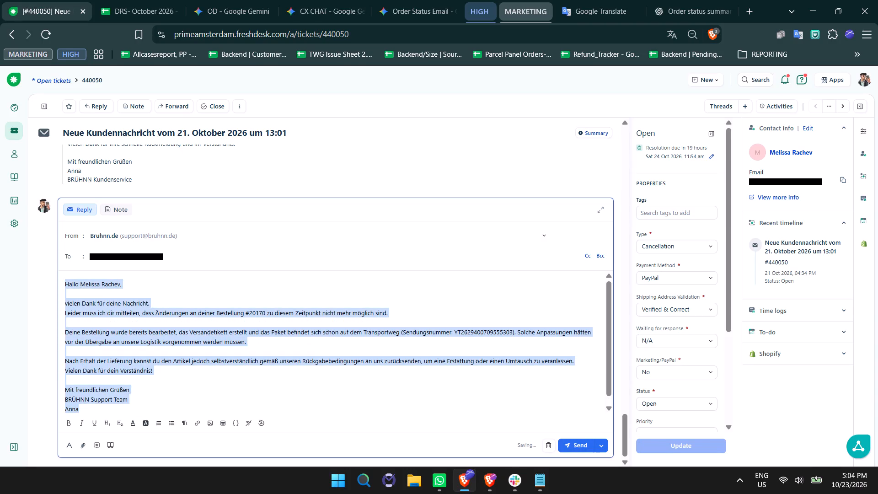
key(ctrl+c)
key(ctrl+c)
click(630, 0)
click(402, 159)
key(ctrl+a)
click(265, 169)
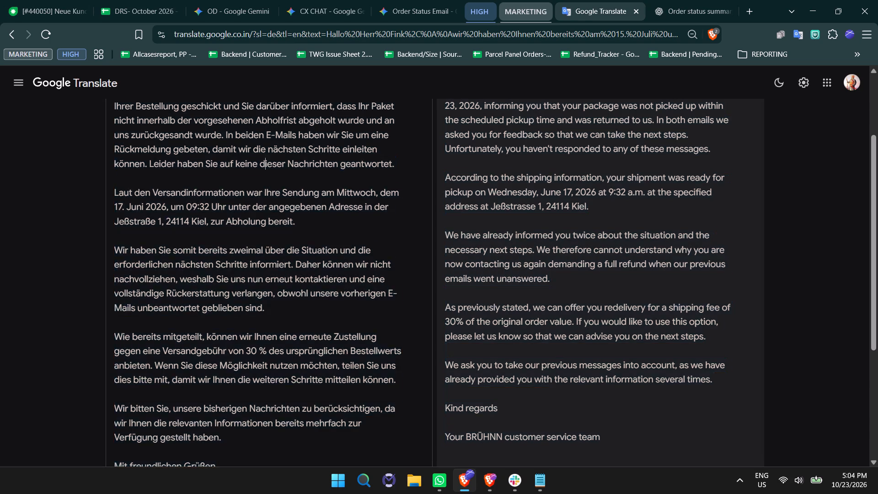
key(ctrl+a)
key(ctrl+v)
scroll(195, 193, up, 1)
scroll(195, 195, down, 3)
scroll(198, 229, up, 10)
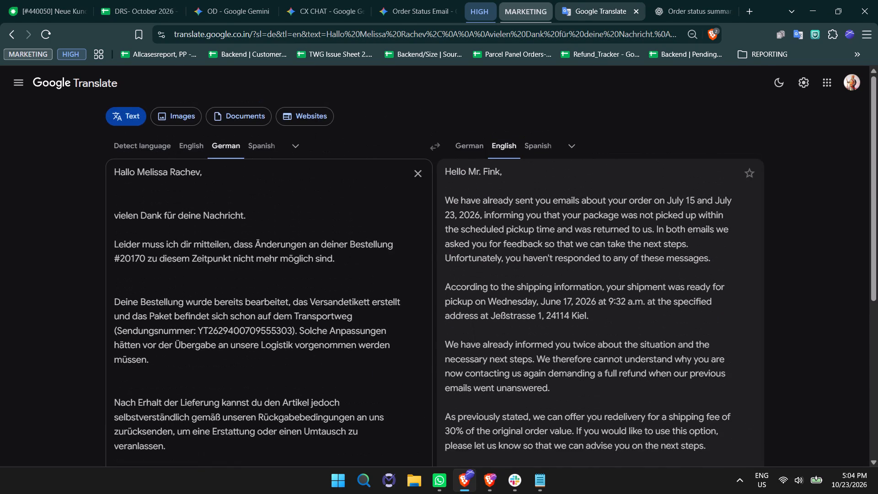
click(14, 240)
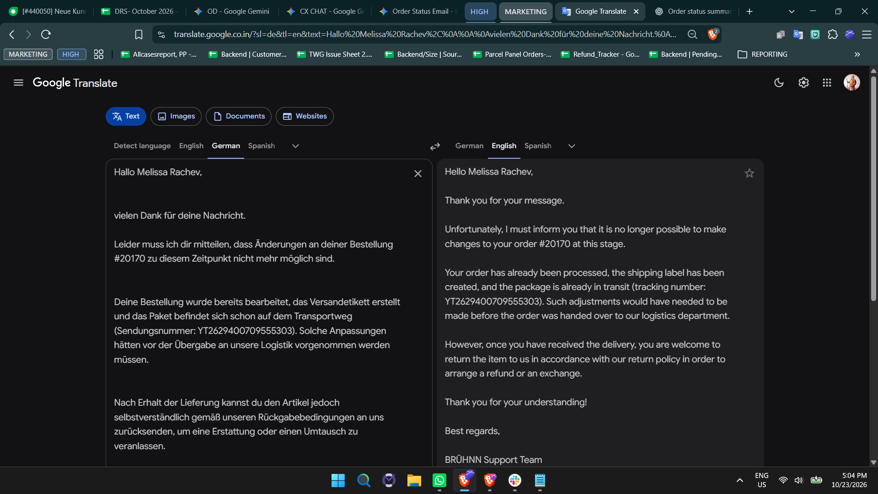
Swap the translation to English-to-German and delete "in accordance with our return policy" from the paragraph about returning the item.
click(434, 136)
scroll(312, 274, down, 1)
click(247, 278)
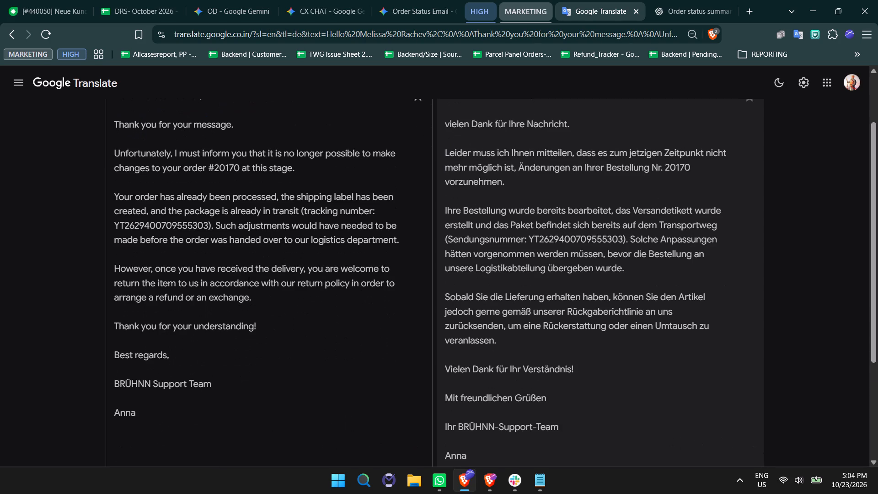
click(268, 277)
triple_click(268, 283)
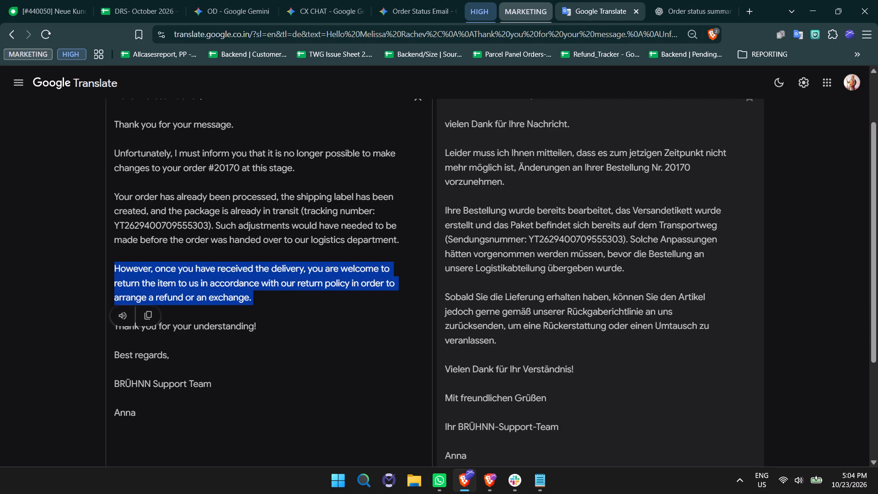
click(236, 338)
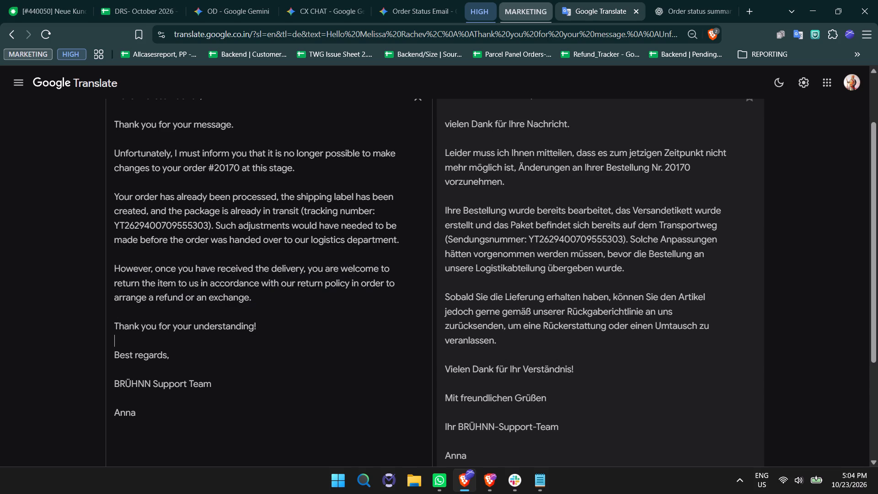
click(271, 298)
click(286, 279)
click(327, 278)
click(187, 295)
click(289, 287)
drag(201, 281, 339, 285)
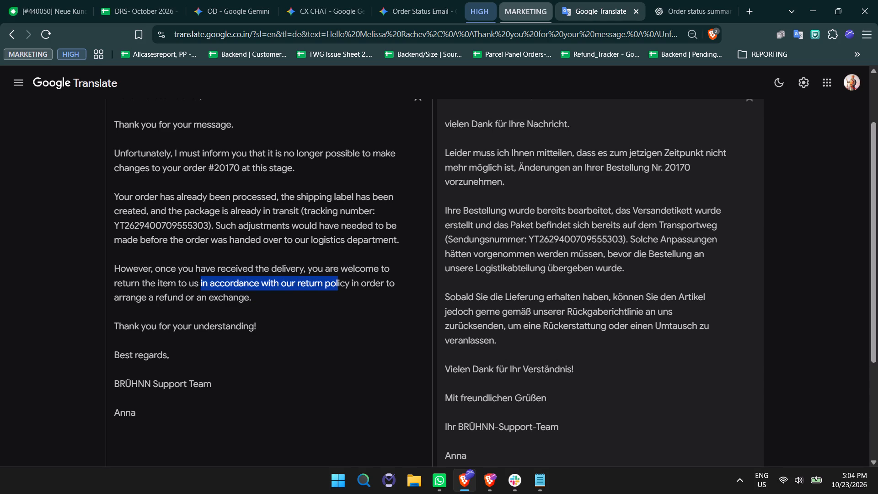
drag(339, 285, 349, 288)
key(BackSpace)
key(BackSpace)
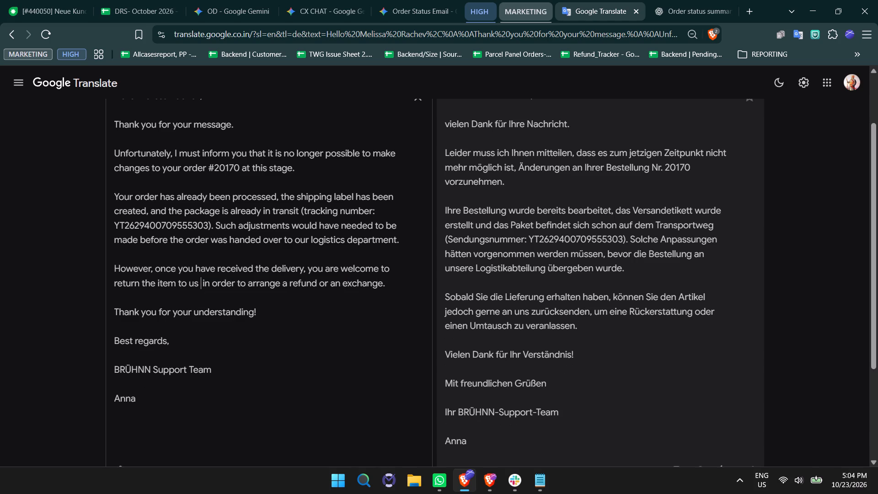
Replace the return paragraph in the ticket 440050 reply with the revised German one beginning "Sobald Sie die Lieferung erhalten haben".
triple_click(511, 314)
key(ctrl+c)
key(ctrl+c)
click(0, 0)
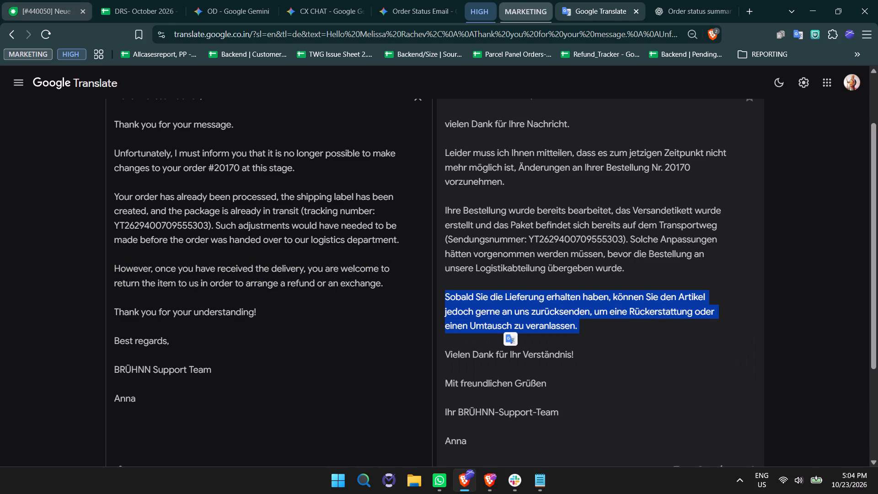
triple_click(152, 357)
key(ctrl+v)
Check the English meaning of "Vielen Dank für dein Verständnis!" and "Mit freundlichen Grüßen" in the reply.
drag(164, 372, 164, 371)
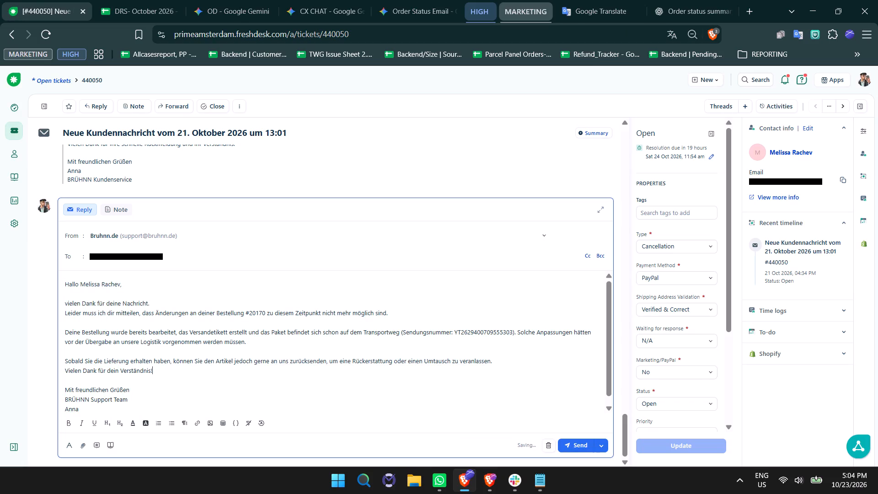
drag(164, 371, 24, 372)
click(22, 378)
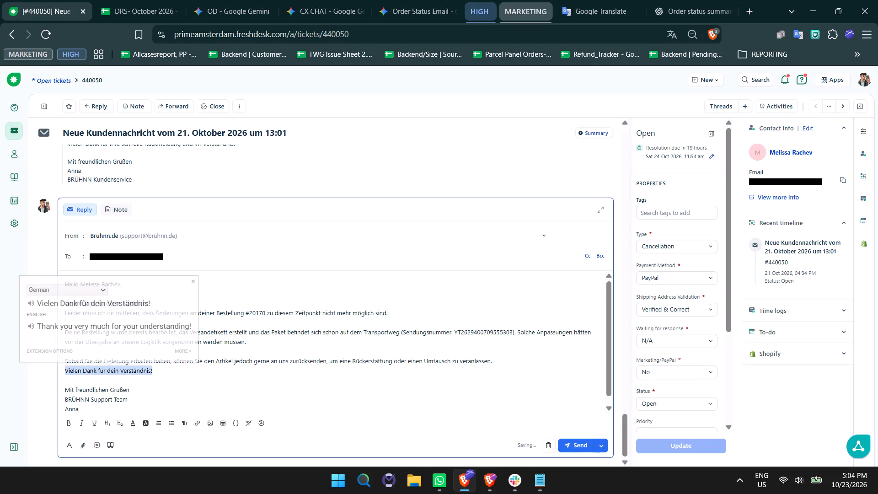
click(128, 377)
click(142, 391)
drag(144, 389, 22, 389)
click(18, 376)
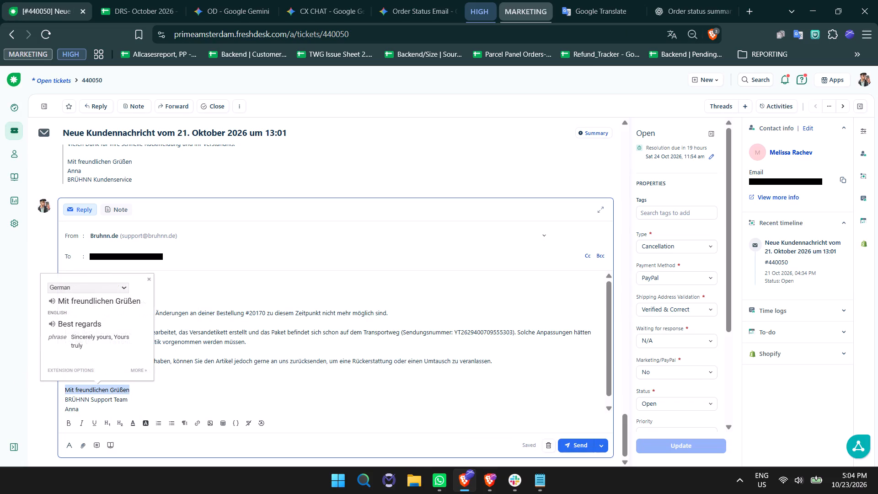
click(189, 383)
click(167, 401)
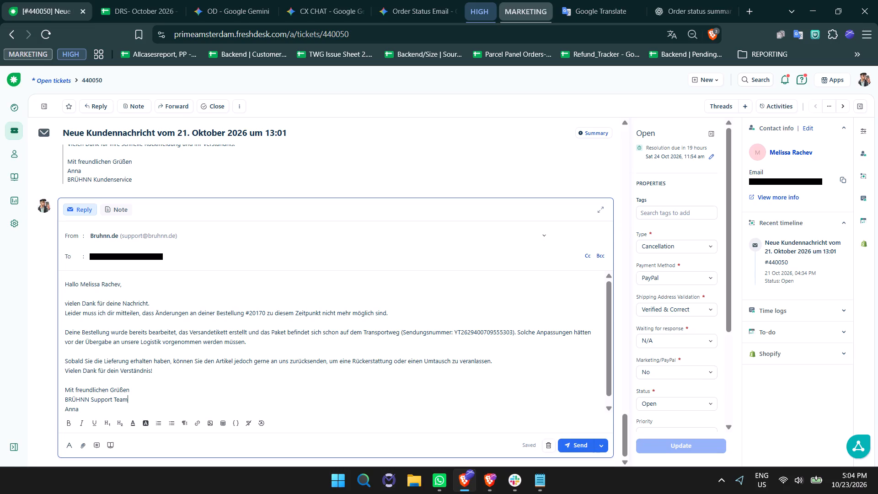
Make the tracking number in the reply's shipment paragraph bold.
double_click(480, 337)
double_click(481, 330)
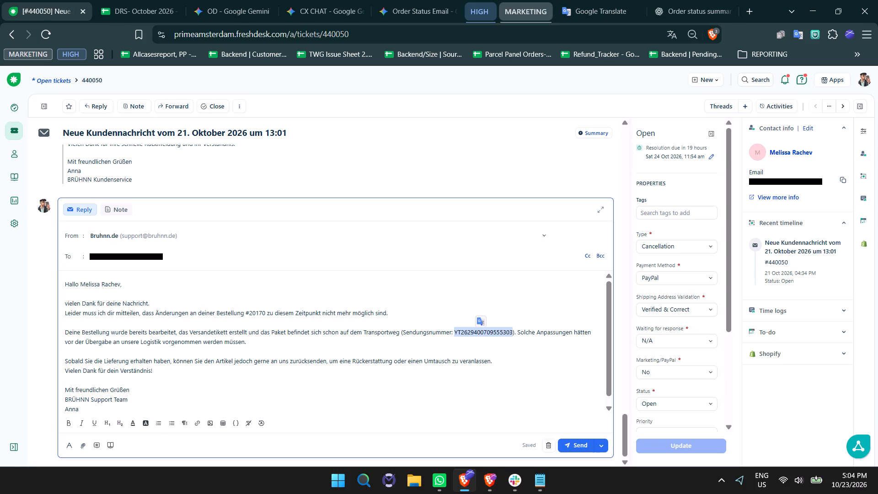
key(ctrl+b)
click(415, 353)
key(alt+Tab)
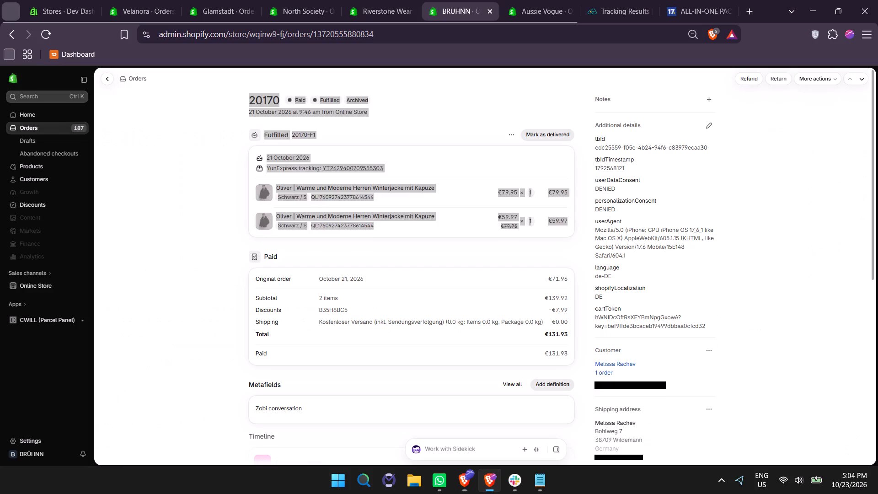
click(171, 205)
right_click(340, 166)
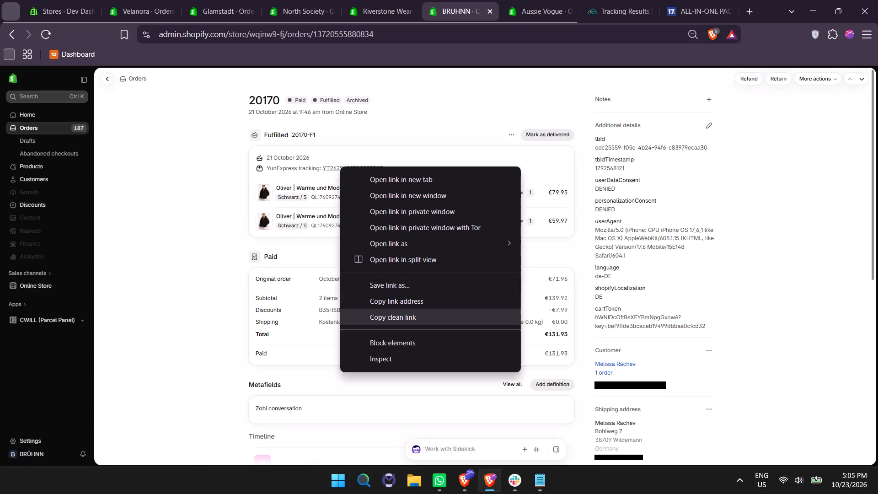
click(392, 320)
key(alt+Tab)
double_click(479, 331)
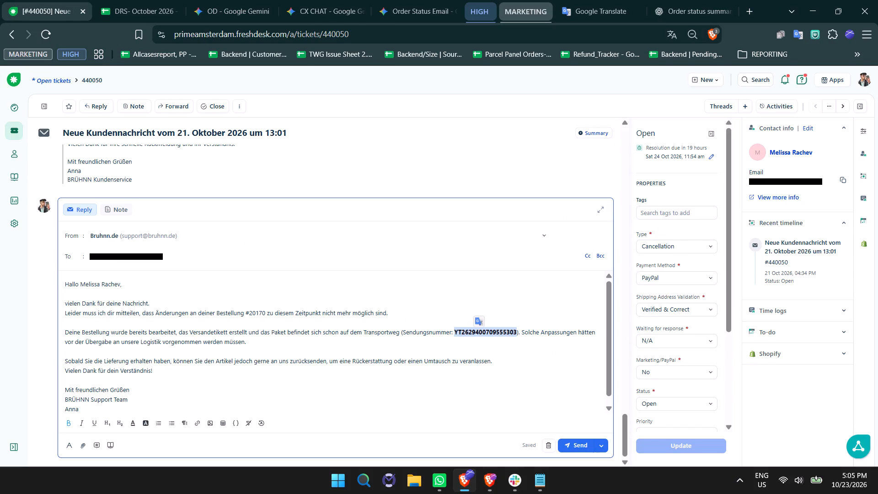
scroll(325, 435, down, 1)
click(201, 427)
key(ctrl+v)
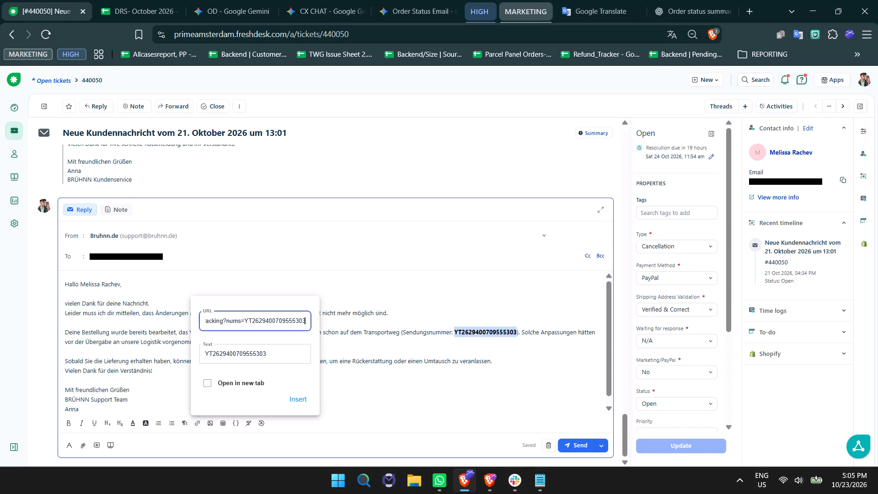
click(252, 382)
click(297, 400)
click(401, 384)
scroll(414, 370, down, 2)
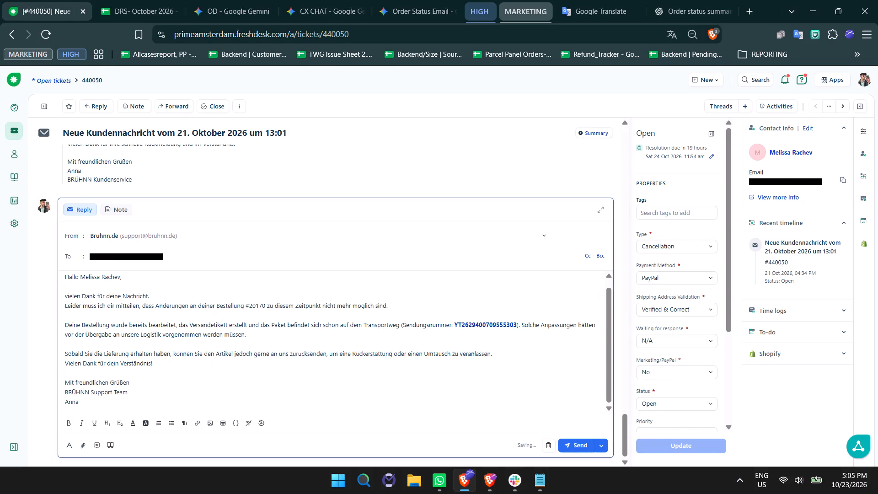
Send the German reply on ticket 440050.
click(560, 444)
Set ticket 440050's status to Resolved and update its properties.
scroll(656, 355, down, 4)
scroll(657, 342, up, 2)
scroll(658, 338, down, 2)
click(670, 275)
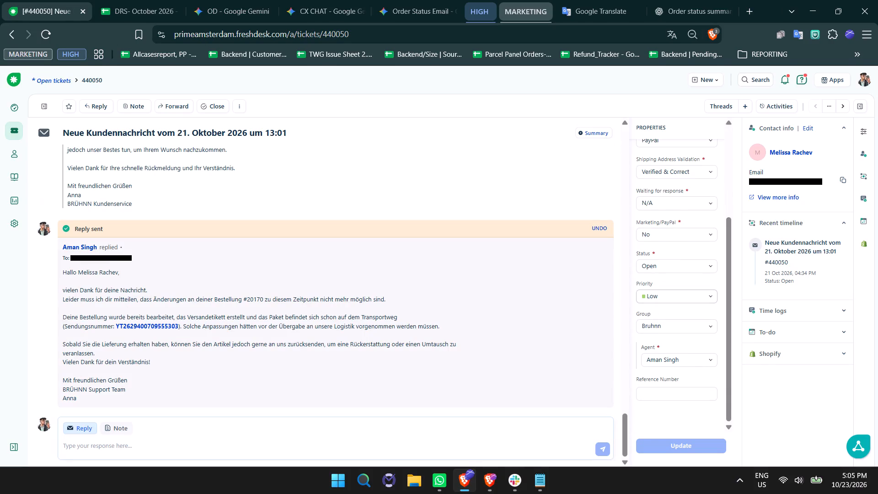
click(669, 272)
drag(663, 310, 664, 315)
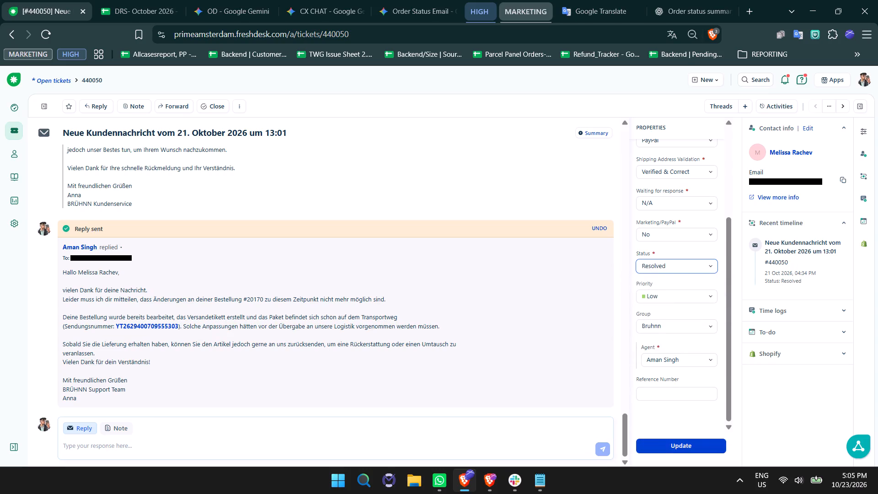
click(660, 456)
click(658, 448)
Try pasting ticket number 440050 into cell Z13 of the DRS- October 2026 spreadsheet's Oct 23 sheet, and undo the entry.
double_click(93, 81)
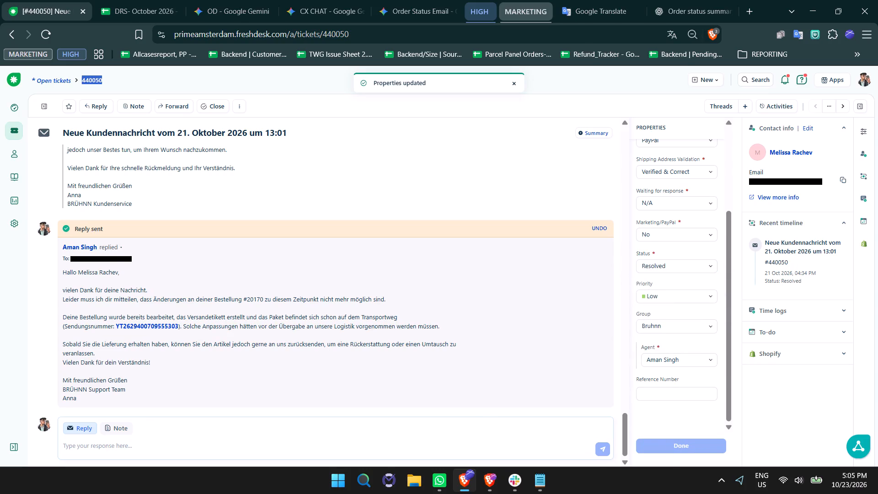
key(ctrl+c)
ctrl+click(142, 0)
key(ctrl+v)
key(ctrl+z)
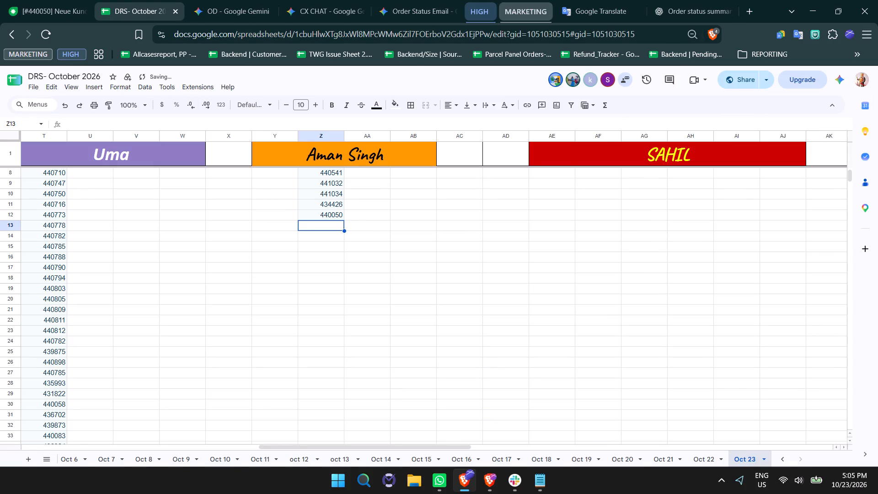
key(ctrl+f)
key(ctrl+v)
key(Escape)
click(4, 0)
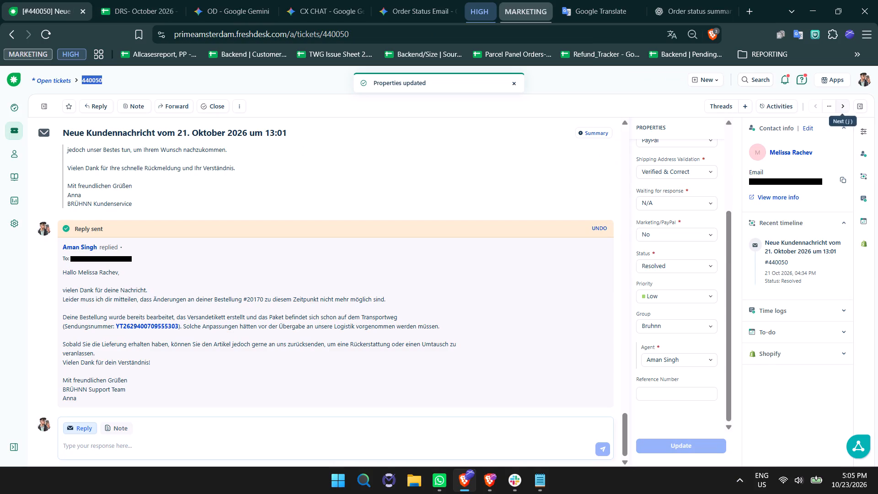
click(843, 109)
scroll(234, 247, down, 2)
scroll(234, 247, up, 1)
scroll(234, 247, down, 2)
scroll(234, 247, up, 2)
scroll(234, 247, down, 4)
scroll(234, 247, up, 5)
scroll(242, 252, down, 4)
scroll(245, 252, up, 4)
scroll(249, 254, down, 1)
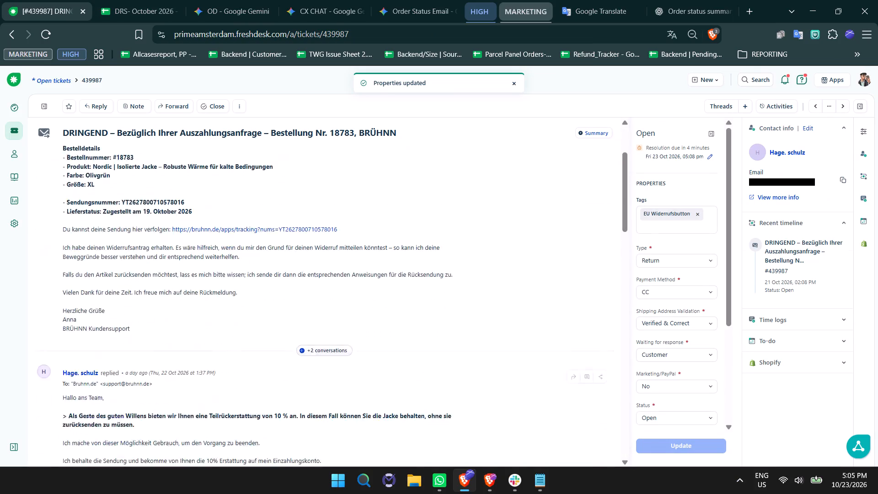
scroll(270, 286, down, 1)
scroll(270, 296, up, 1)
scroll(270, 297, down, 12)
scroll(275, 316, up, 2)
scroll(275, 316, down, 1)
scroll(275, 316, up, 3)
scroll(275, 316, down, 1)
scroll(275, 316, up, 2)
scroll(275, 316, down, 1)
scroll(275, 316, up, 1)
scroll(275, 316, down, 4)
scroll(276, 316, up, 3)
scroll(263, 321, down, 1)
scroll(263, 321, up, 2)
scroll(263, 322, down, 10)
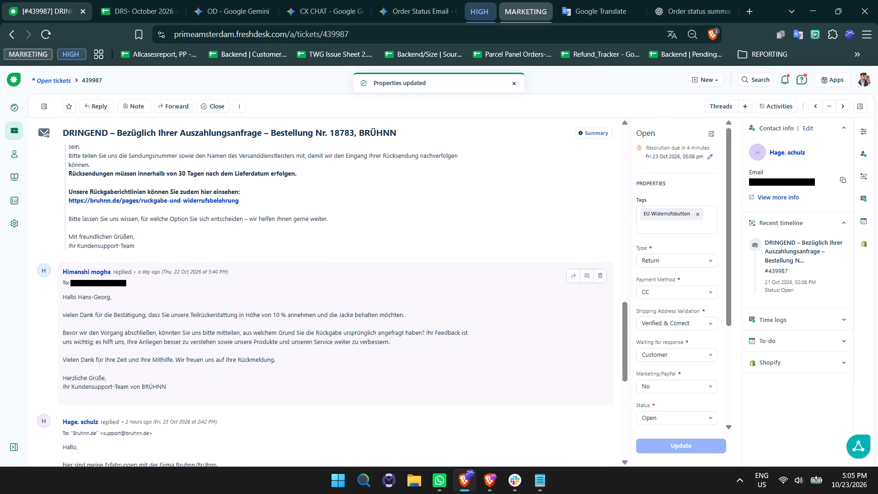
scroll(268, 334, down, 1)
scroll(206, 285, up, 2)
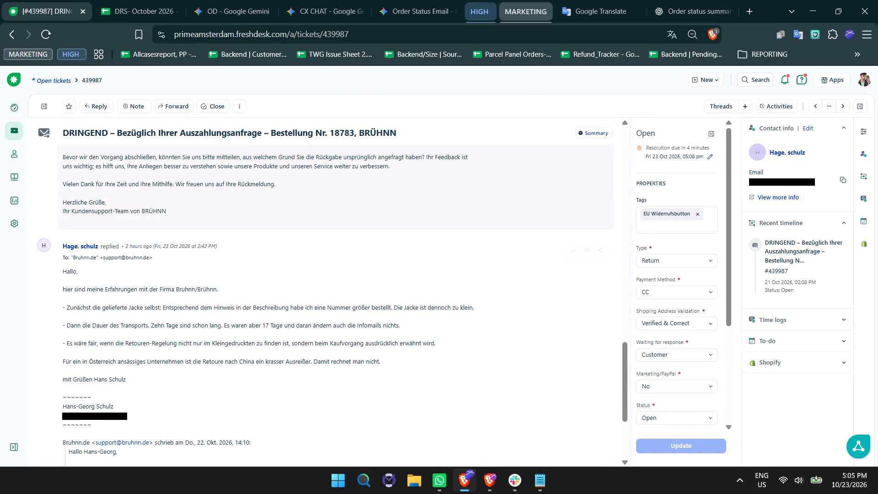
Go back to the ticket list and look over the open tickets.
click(17, 134)
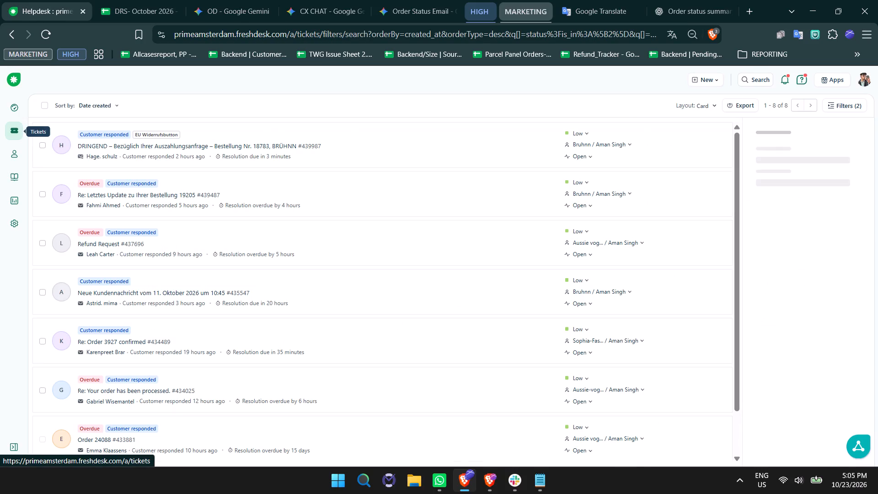
scroll(221, 187, down, 5)
scroll(221, 188, up, 2)
scroll(221, 190, down, 5)
scroll(223, 208, up, 1)
scroll(198, 284, down, 6)
scroll(199, 290, up, 1)
scroll(196, 308, down, 2)
Open the Freshdesk dashboard in a new tab.
right_click(14, 109)
click(30, 118)
click(118, 0)
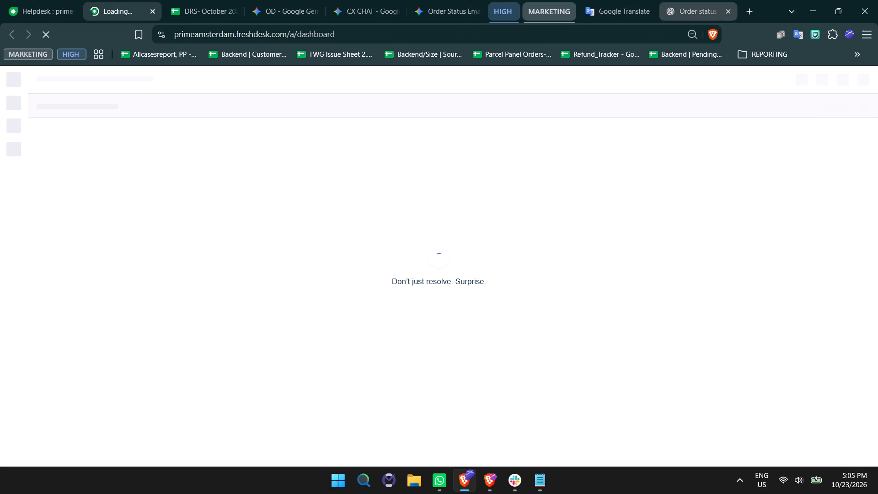
Close the "Order status summary" browser tab.
click(725, 14)
Open the New tickets list from the dashboard and browse the unassigned tickets.
click(504, 344)
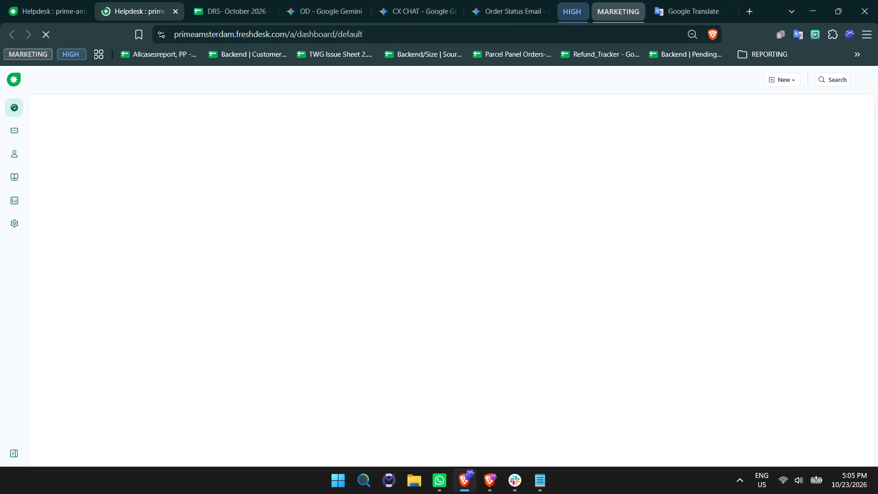
click(681, 151)
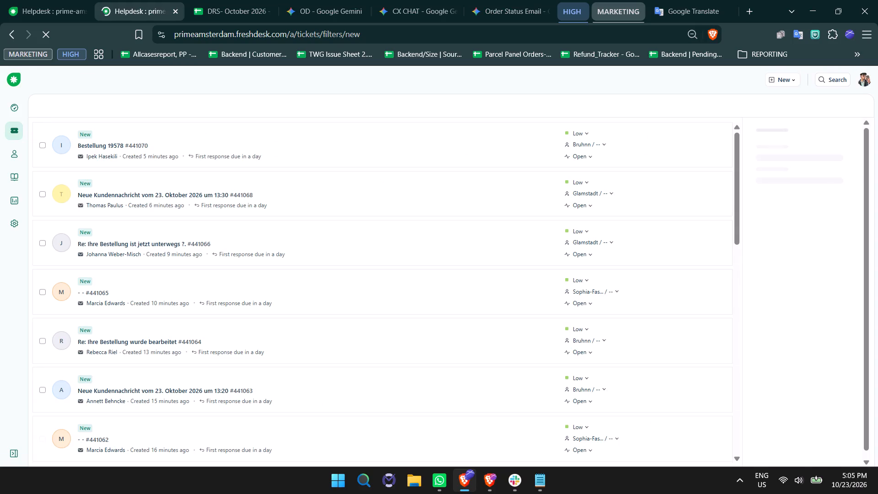
scroll(158, 246, down, 18)
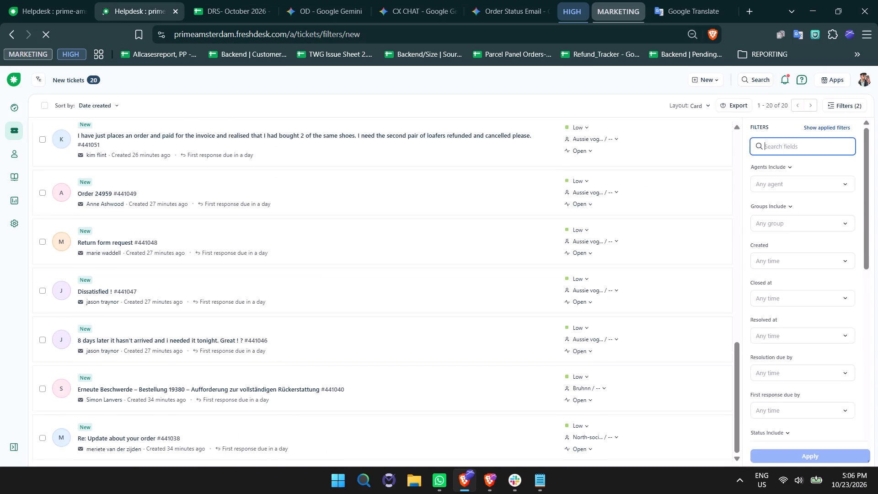
scroll(122, 405, up, 13)
scroll(141, 306, up, 6)
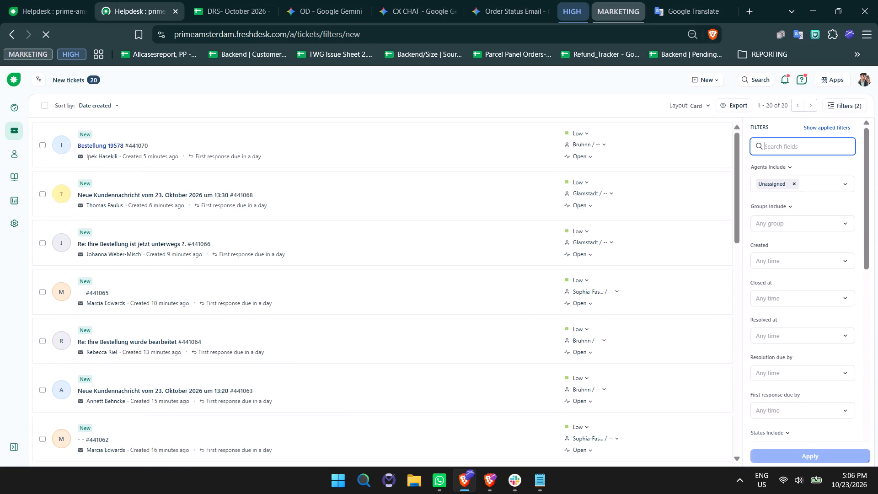
click(102, 145)
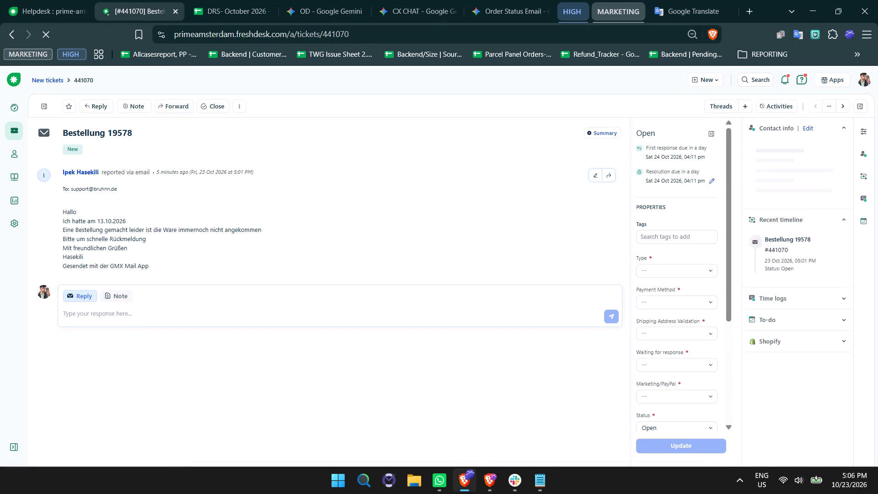
drag(59, 210, 187, 270)
click(187, 277)
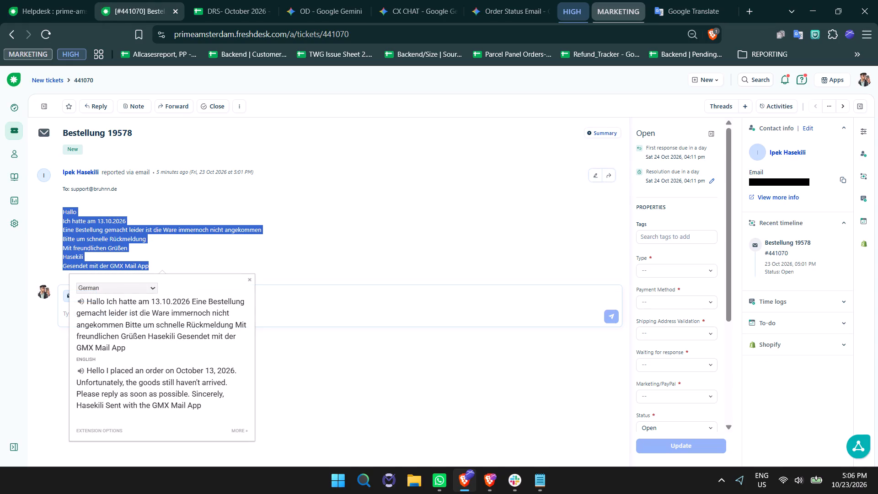
click(178, 240)
click(111, 125)
double_click(115, 130)
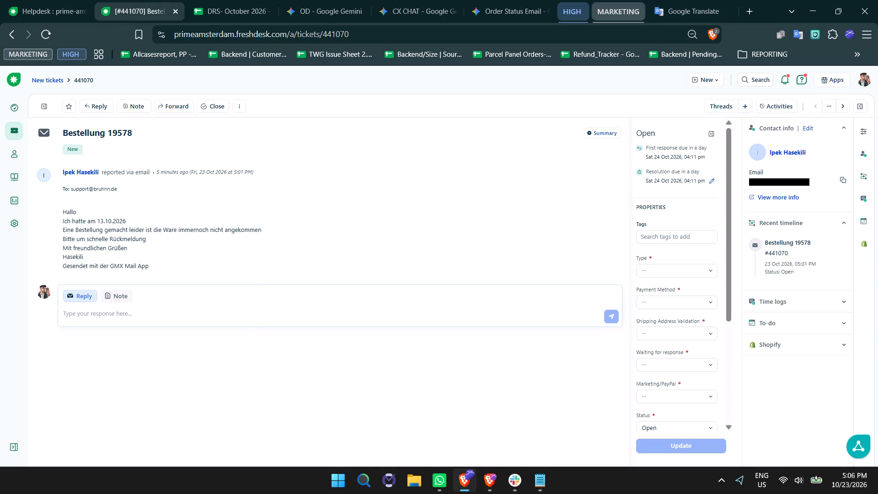
key(ctrl+c)
key(ctrl+c)
drag(178, 209, 181, 214)
key(alt+Tab)
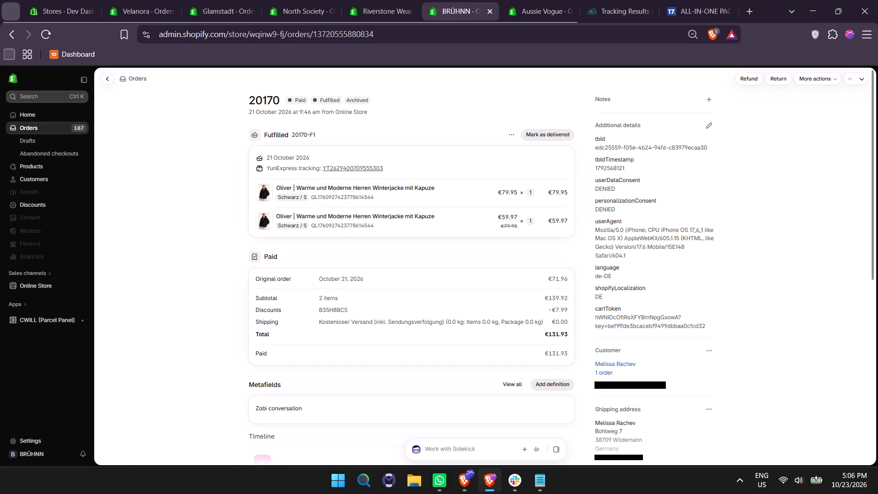
click(194, 118)
click(135, 79)
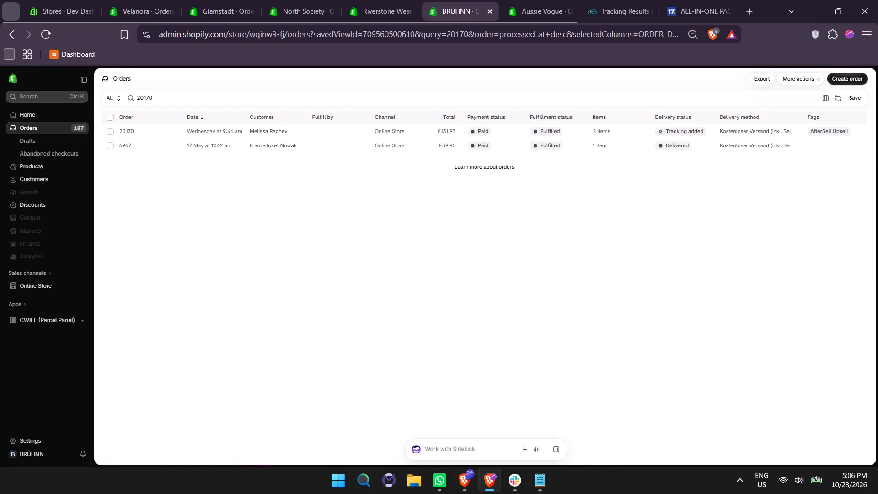
click(260, 95)
key(ctrl+a)
key(ctrl+a)
key(ctrl+v)
click(123, 128)
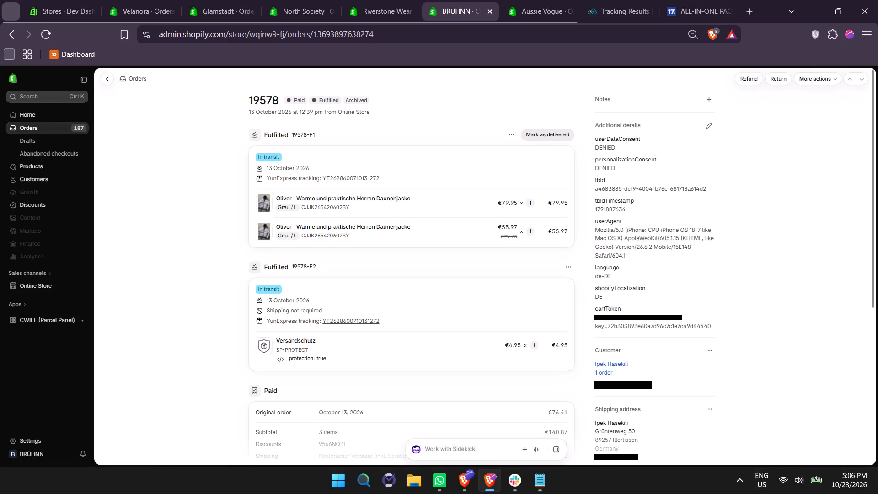
click(227, 119)
key(alt+Tab)
drag(53, 131, 227, 119)
drag(227, 119, 205, 268)
key(ctrl+c)
key(ctrl+c)
click(512, 0)
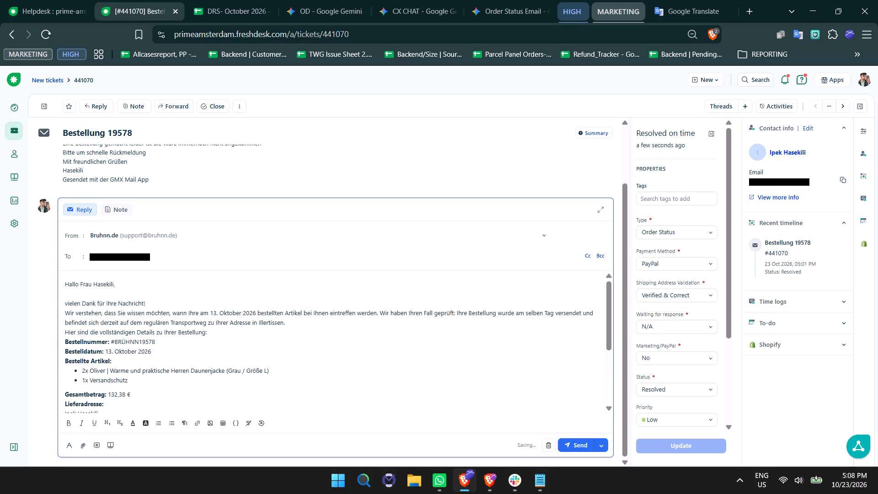
key(Up)
key(shift+Return)
key(Down)
key(Down)
key(shift+Return)
key(Down)
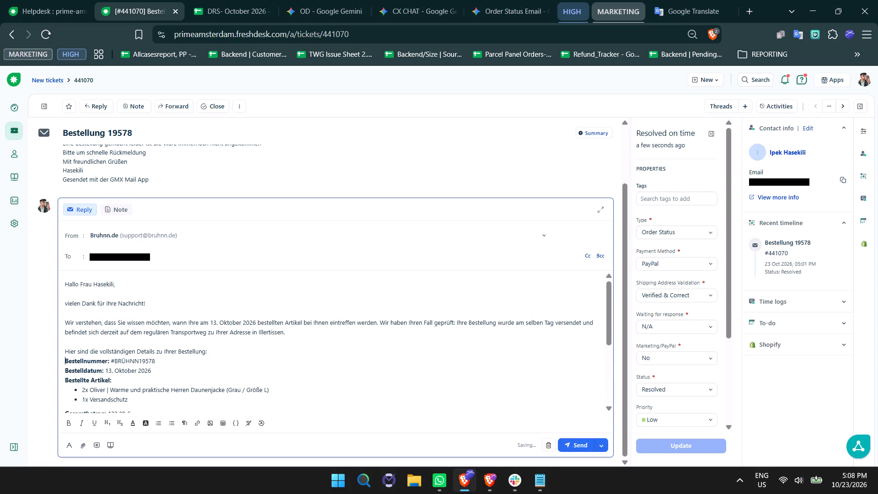
key(Down)
key(Down)
key(shift+Return)
Insert blank lines in the reply before the "Lieferadresse" and "Angaben zur Sendungsverfolgung" headings.
key(Down)
key(Down)
key(Down)
key(Down)
key(Down)
key(Down)
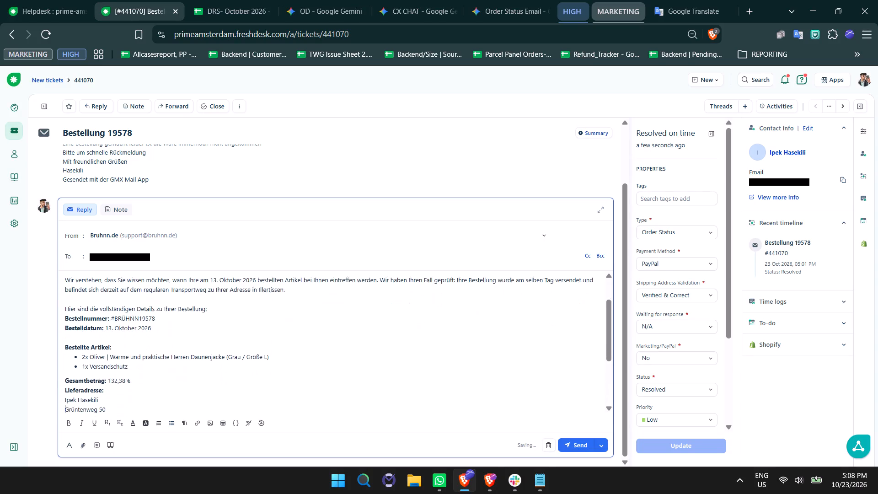
key(Down)
key(Up)
key(Up)
key(Up)
key(shift+Return)
key(Down)
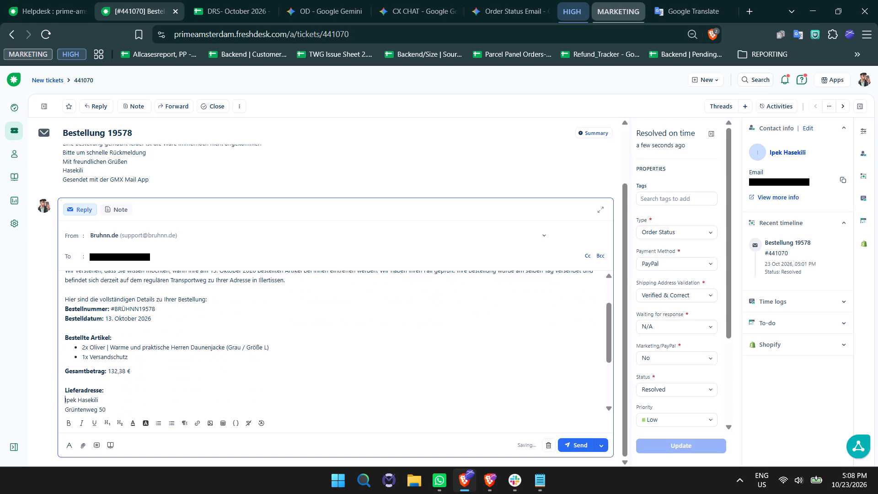
key(Down)
key(Down)
key(Down)
key(Down)
key(Down)
key(Down)
key(Up)
key(Up)
key(shift+Return)
Insert blank lines in the reply before the "Da sich Ihr Paket" paragraph and before "Mit freundlichen Grüßen".
key(Down)
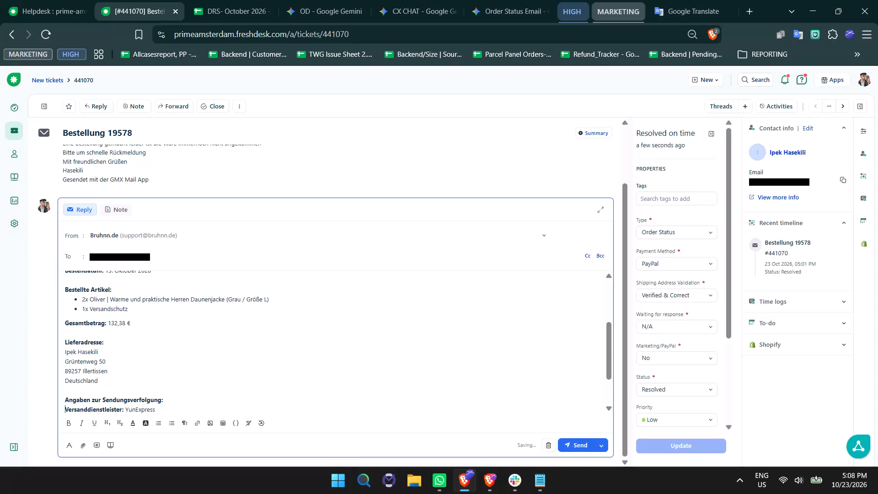
key(Down)
key(Down)
key(Down)
key(Down)
key(Up)
key(Up)
key(shift+Return)
key(Down)
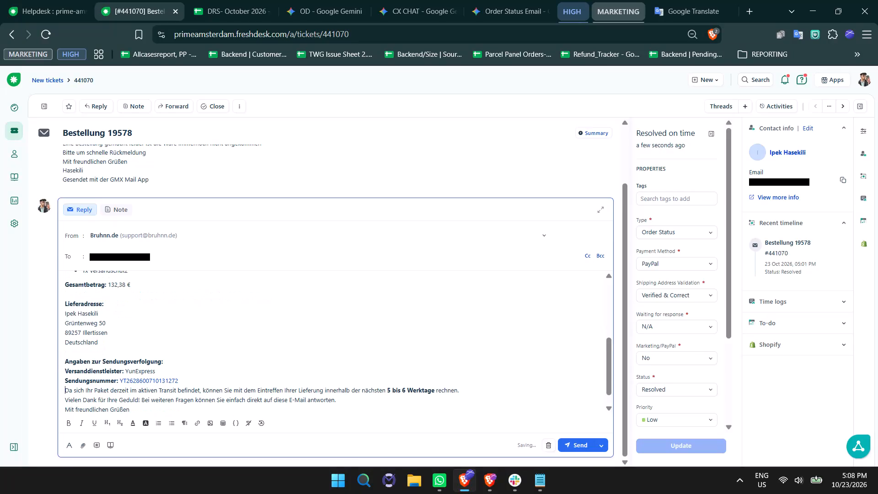
key(Down)
key(Down)
key(Down)
key(Down)
key(Up)
key(Down)
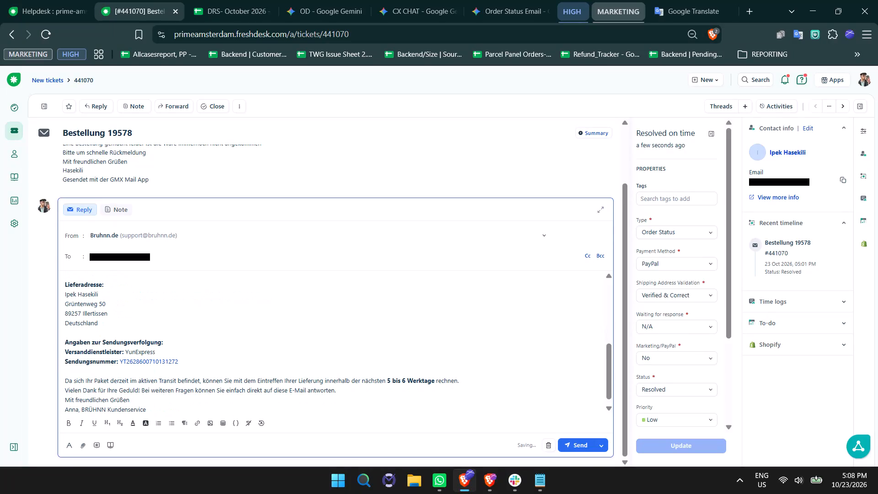
key(Up)
key(shift+Return)
Split the signature so "BRÜHNN Kundenservice" sits on its own line below "Anna,".
key(Down)
key(Right)
key(ctrl+Right)
key(ctrl+Up)
key(ctrl+Right)
key(ctrl+Down)
key(ctrl+Left)
key(ctrl+Left)
key(ctrl+Left)
key(ctrl+Right)
key(shift+Return)
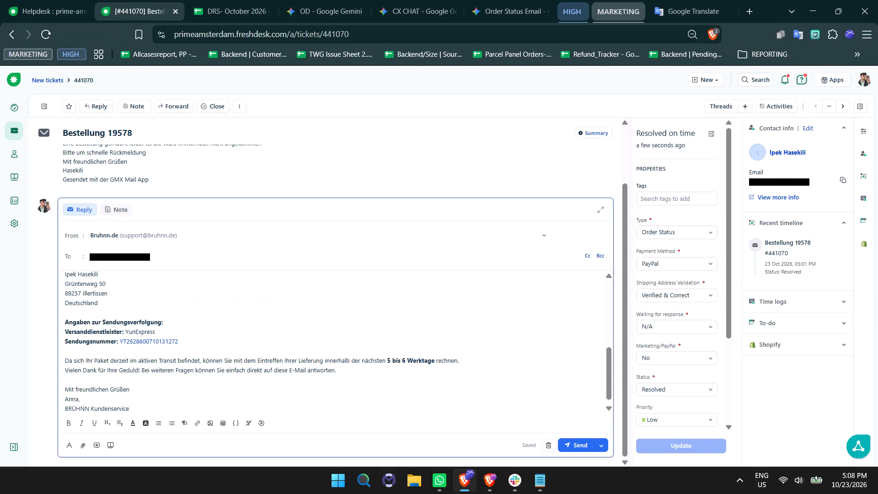
click(160, 326)
key(alt+Tab)
key(alt+Tab)
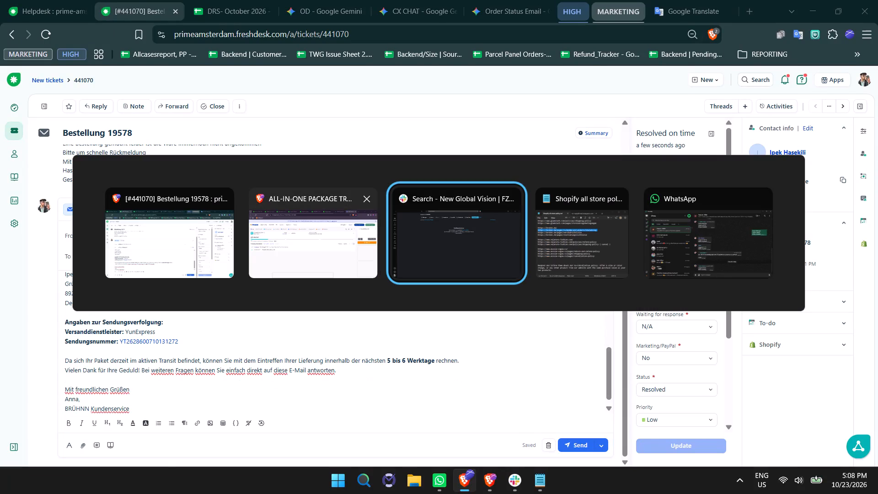
alt+click(300, 252)
key(alt+Tab)
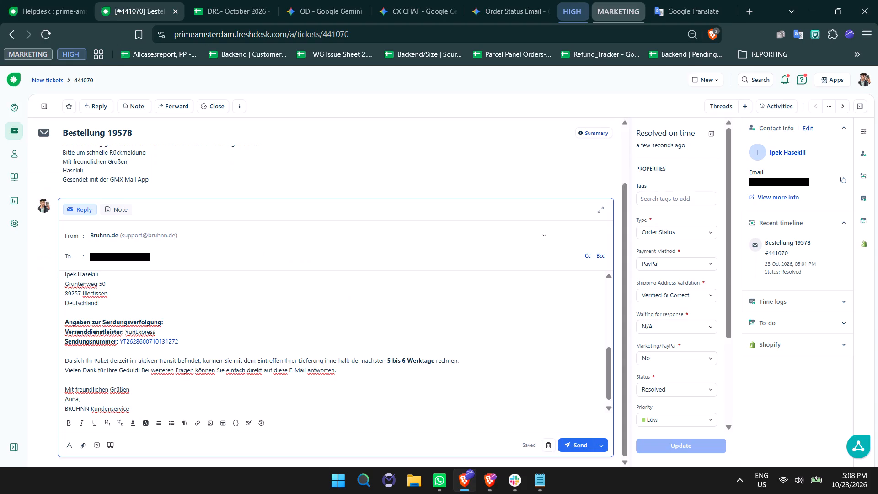
click(285, 298)
scroll(285, 298, down, 1)
scroll(285, 298, up, 4)
key(alt+Tab)
click(452, 0)
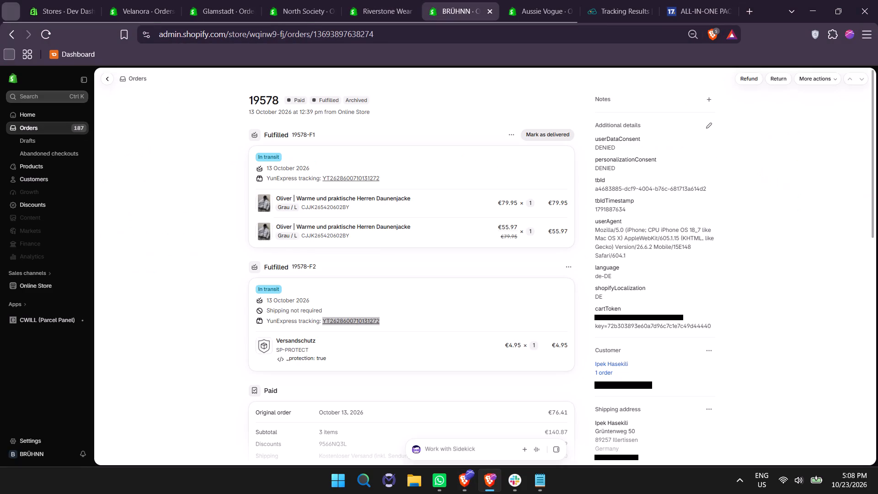
right_click(362, 179)
click(415, 331)
key(alt+Tab)
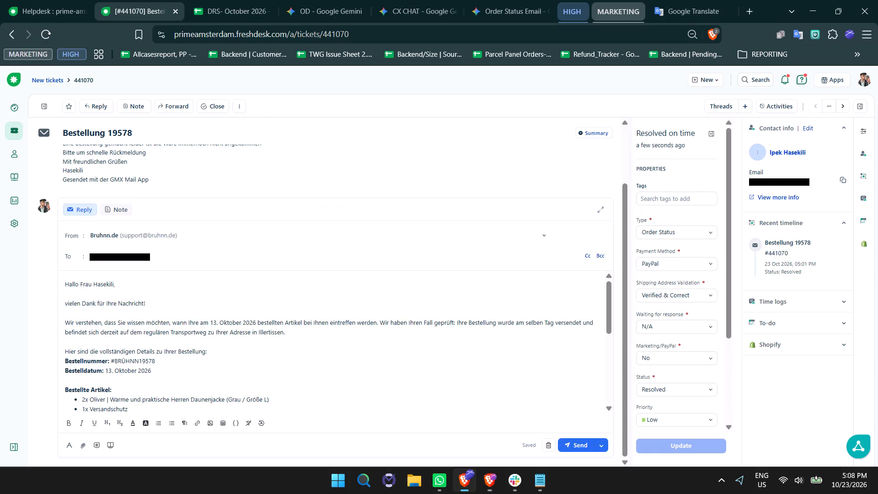
scroll(206, 353, down, 1)
scroll(206, 354, up, 2)
scroll(206, 354, down, 4)
scroll(206, 360, up, 1)
scroll(206, 360, down, 3)
click(157, 335)
click(147, 351)
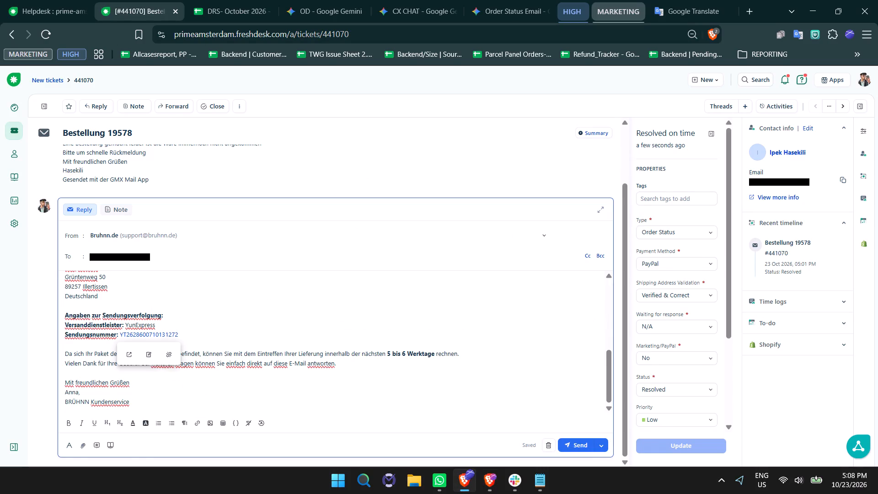
key(ctrl+a)
key(ctrl+v)
click(184, 447)
click(265, 354)
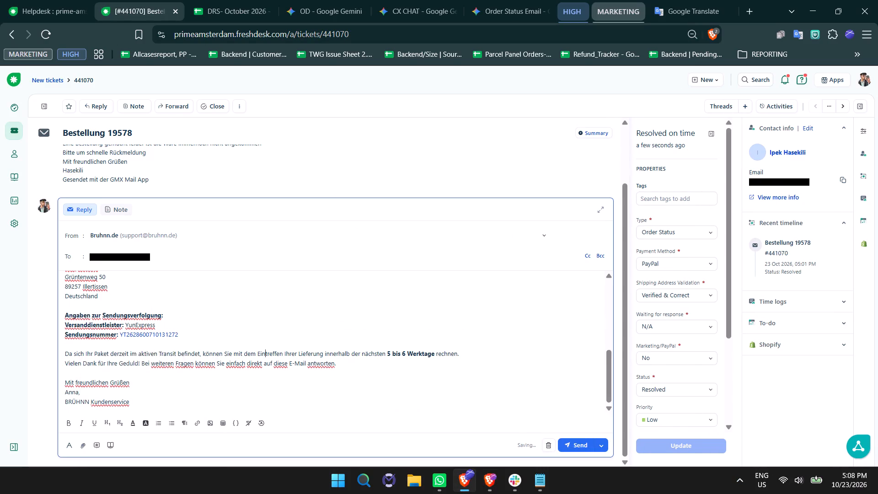
Proofread ticket 441070's reply draft, examining the opening paragraph on the order and transit status.
scroll(263, 365, up, 1)
scroll(263, 372, down, 2)
scroll(270, 384, up, 2)
click(244, 354)
scroll(244, 354, up, 2)
click(257, 311)
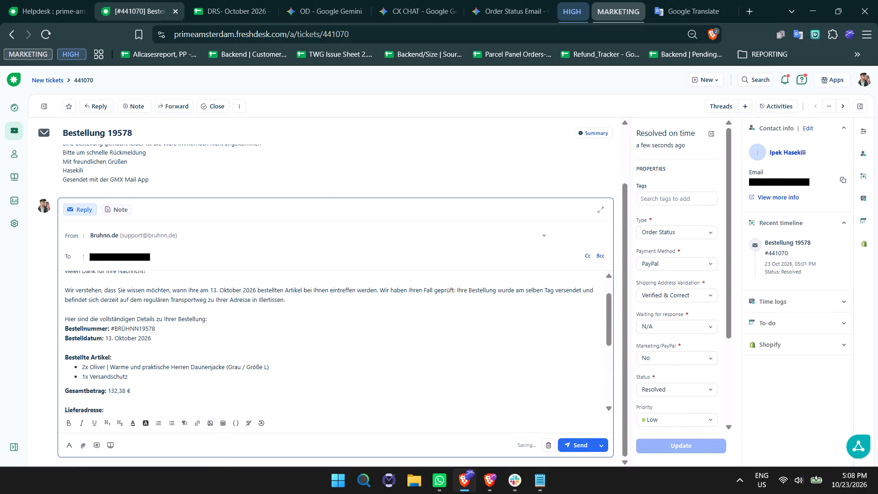
triple_click(255, 322)
click(242, 325)
click(105, 327)
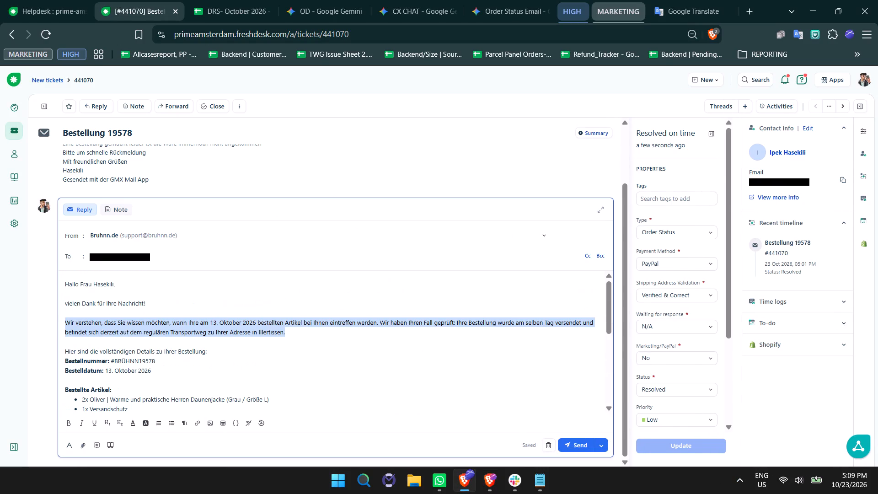
drag(64, 317, 249, 324)
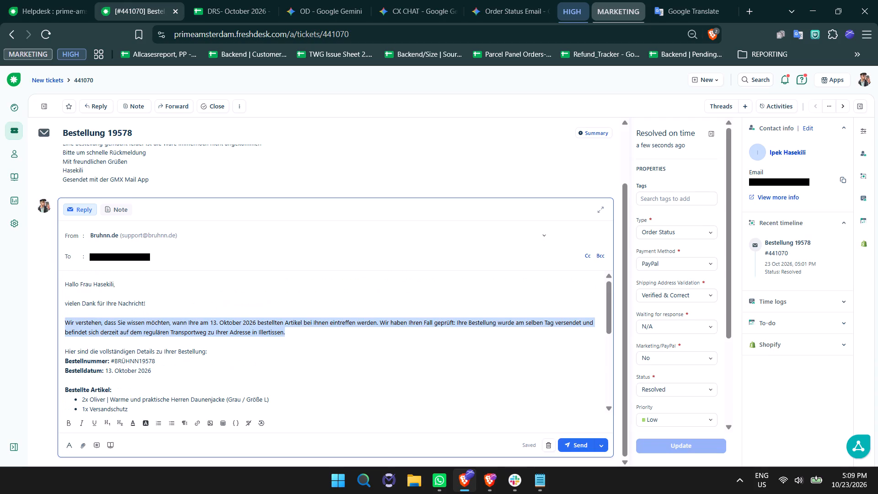
drag(249, 324, 297, 336)
click(308, 334)
click(316, 327)
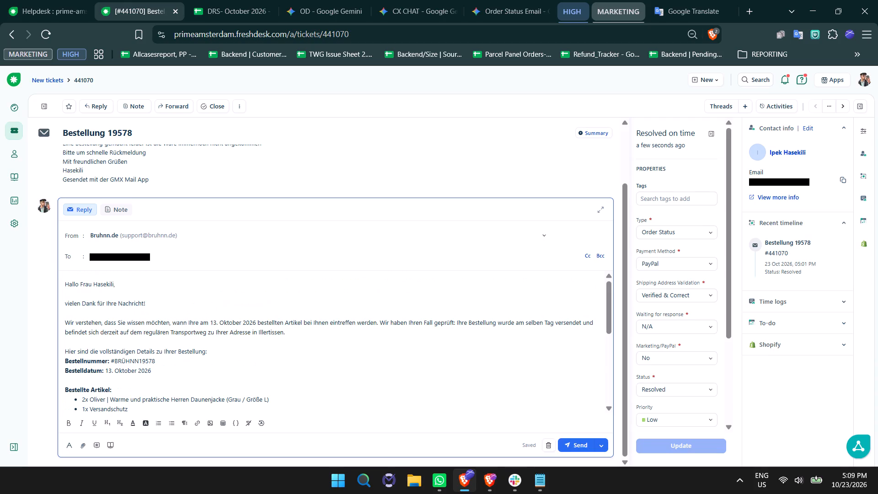
click(333, 338)
scroll(333, 338, down, 3)
click(560, 445)
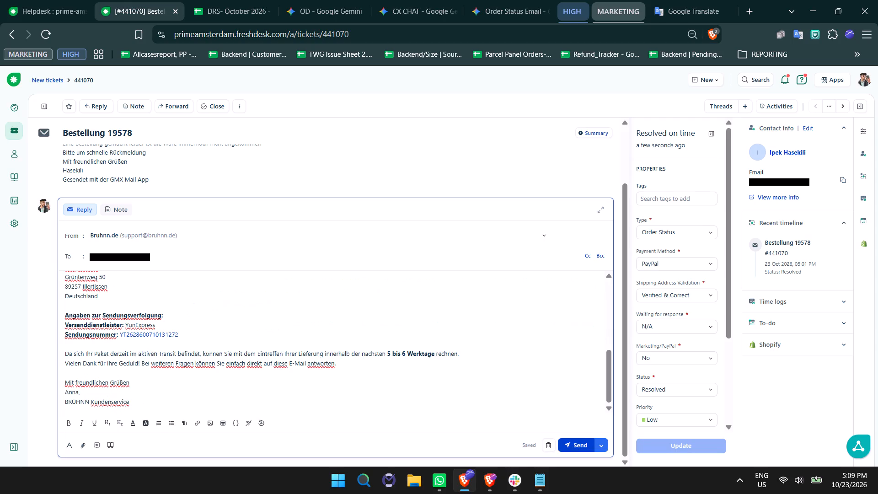
Copy ticket number 441070, search the DRS - October 2026 sheet for it, and return to the ticket.
double_click(81, 78)
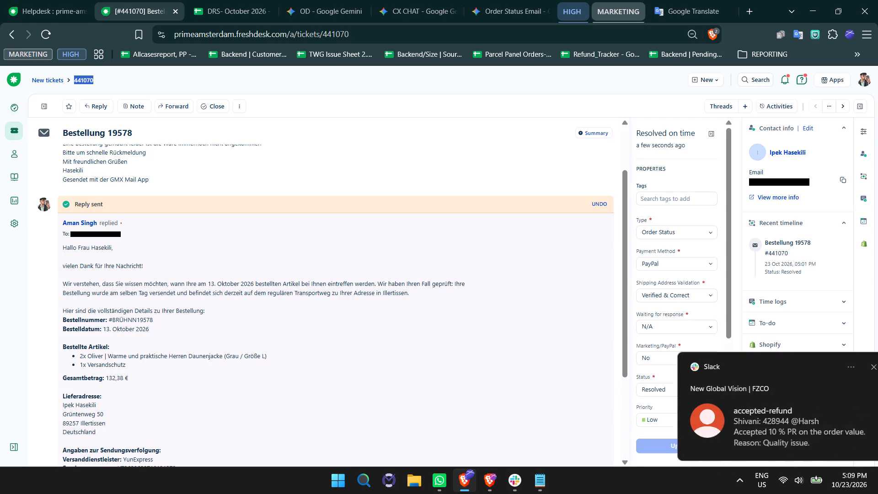
key(ctrl+c)
click(226, 0)
key(ctrl+f)
key(ctrl+v)
click(145, 0)
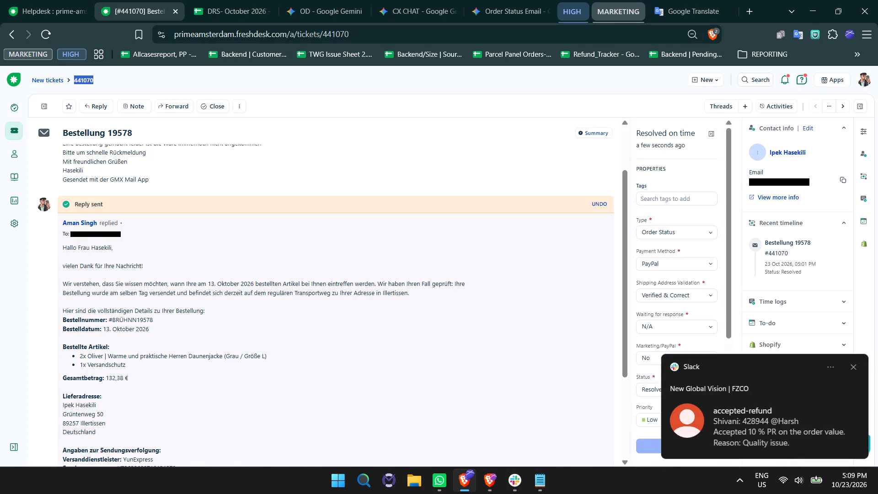
Go to the following new ticket, 441068, and examine its contact-form message, properties and the contact's recent tickets.
click(843, 105)
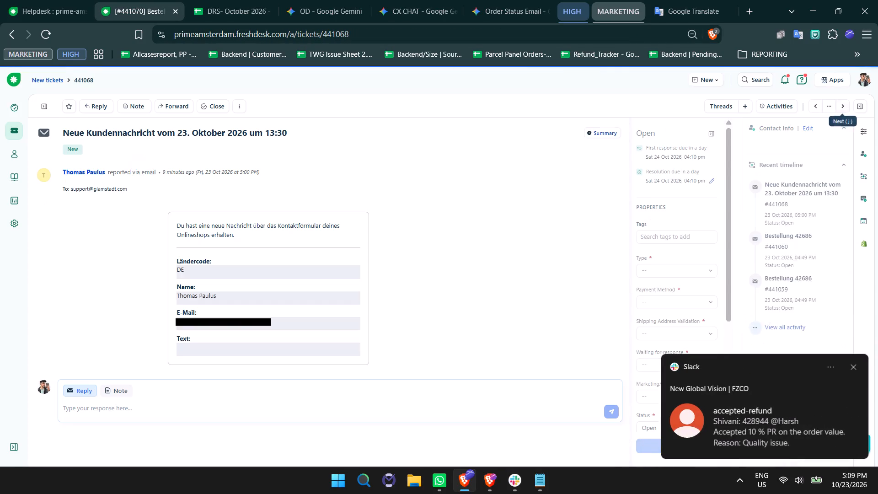
scroll(690, 213, down, 6)
scroll(691, 216, up, 4)
scroll(691, 218, down, 1)
scroll(691, 220, up, 1)
scroll(691, 234, down, 1)
scroll(691, 234, up, 2)
scroll(691, 237, down, 7)
scroll(691, 246, up, 1)
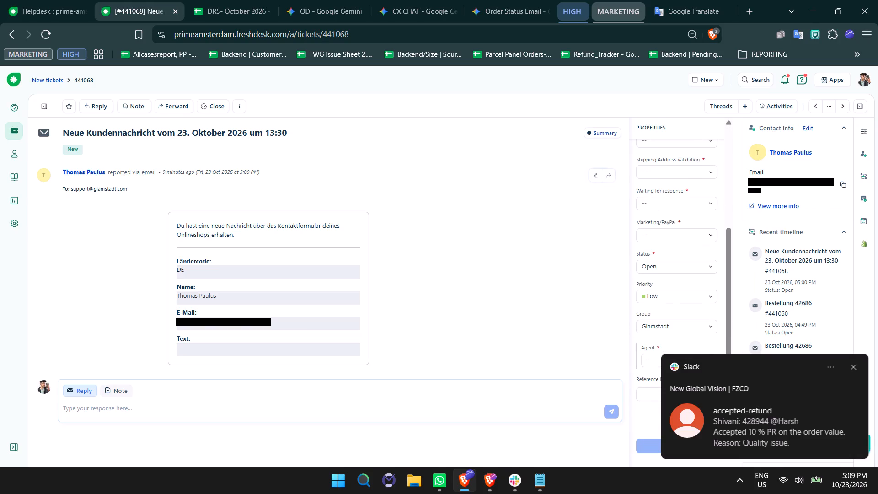
click(786, 257)
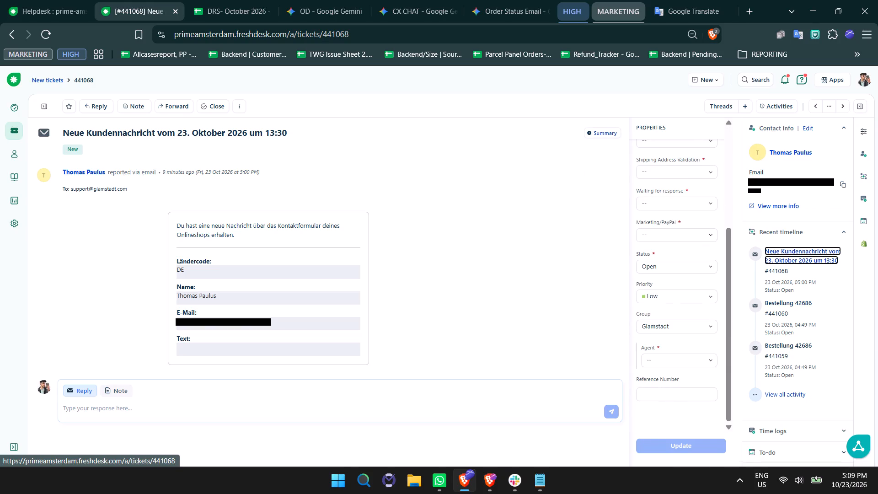
click(786, 257)
click(786, 257)
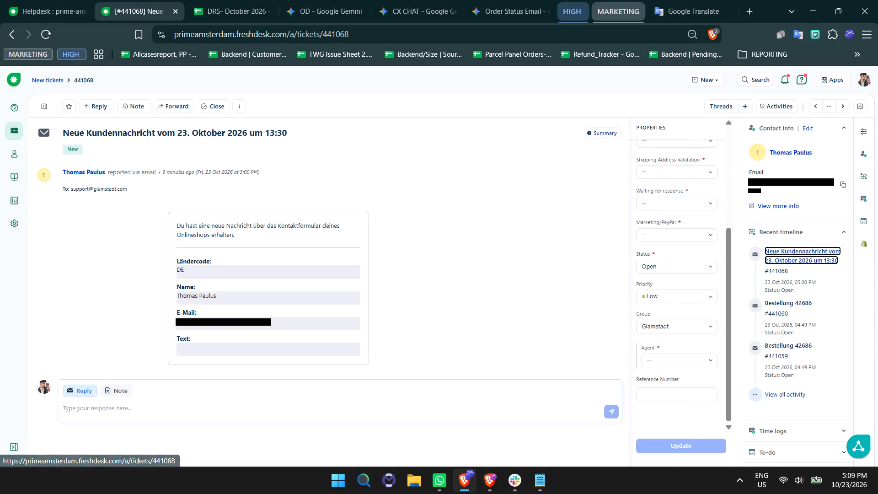
click(776, 301)
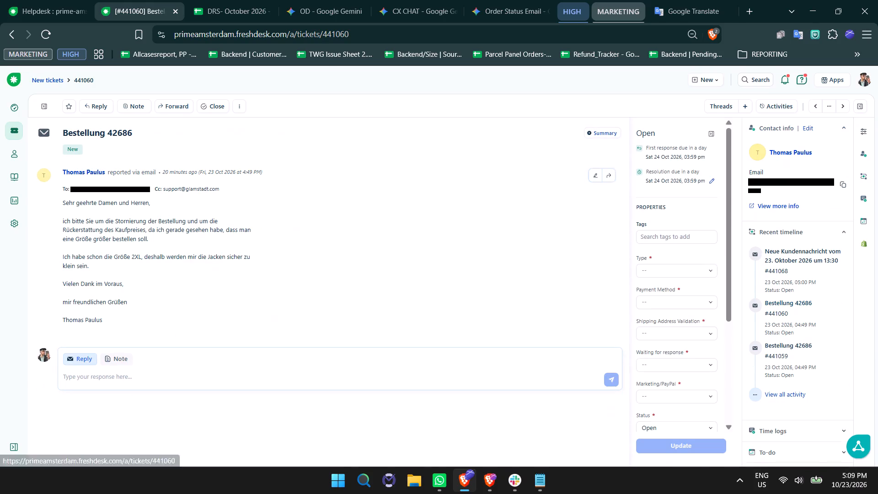
drag(62, 219, 161, 240)
click(161, 247)
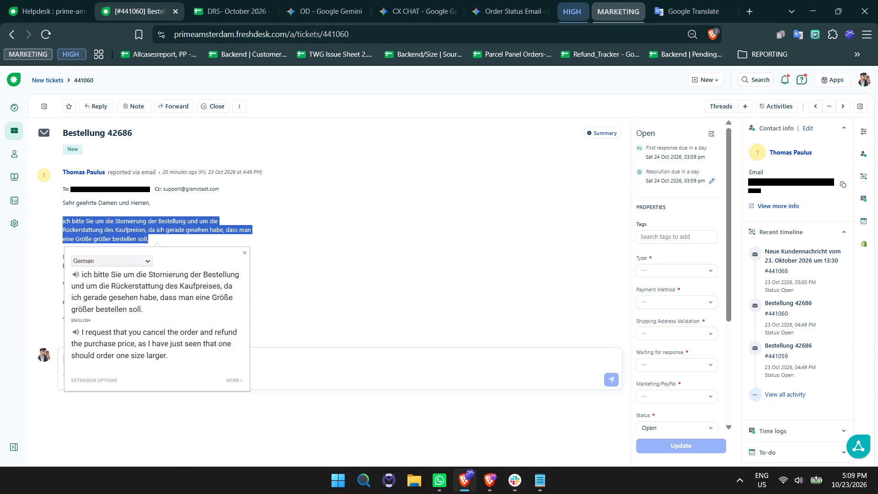
click(308, 266)
click(798, 343)
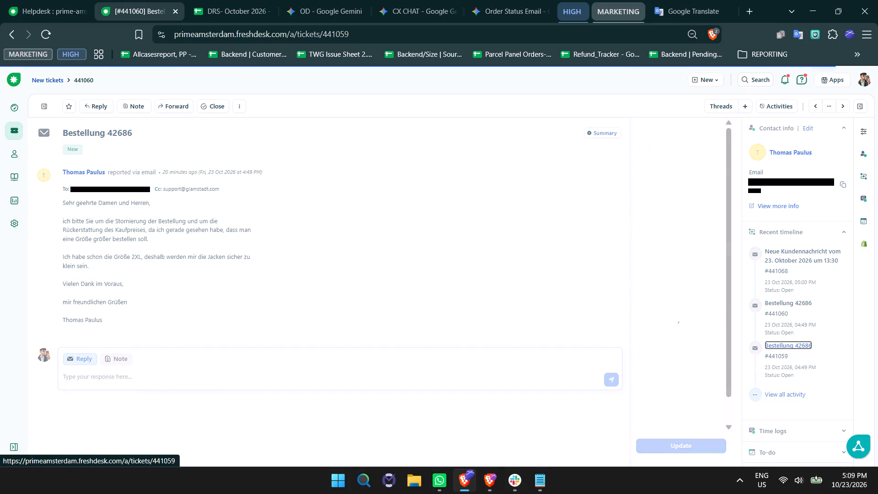
drag(59, 218, 251, 241)
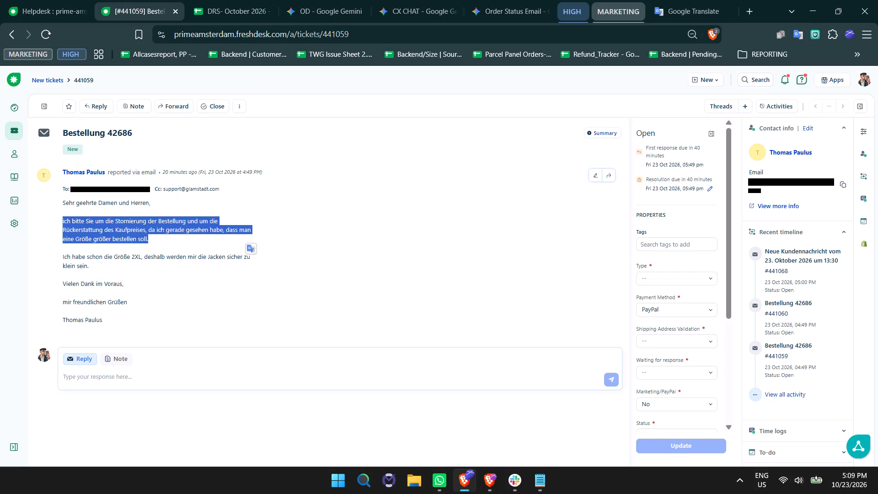
click(251, 248)
scroll(614, 285, down, 1)
scroll(616, 285, up, 1)
scroll(616, 285, down, 5)
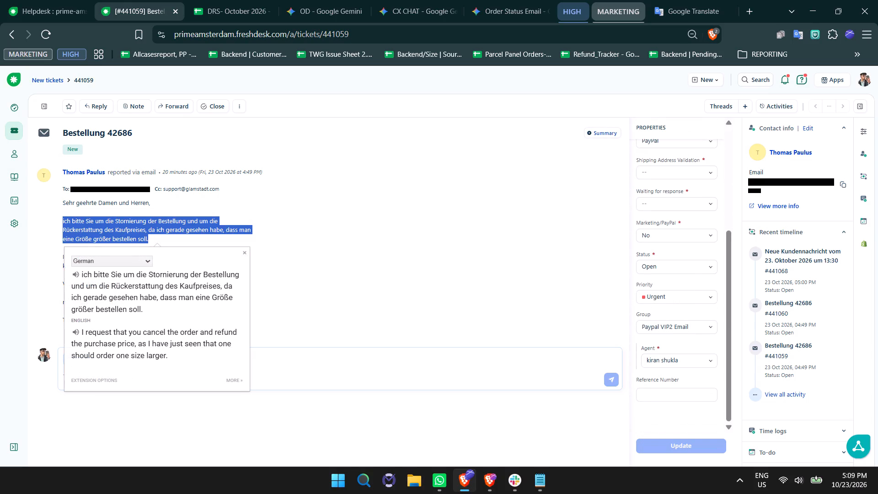
click(284, 305)
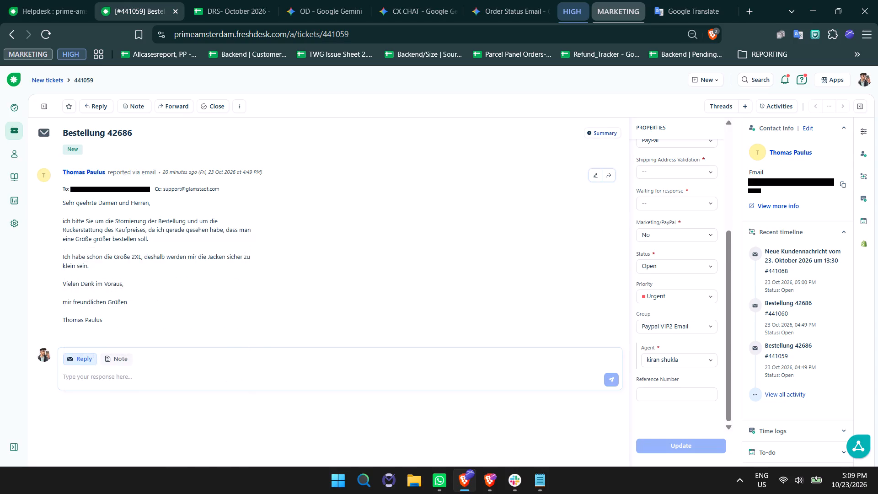
drag(56, 253, 106, 265)
click(105, 278)
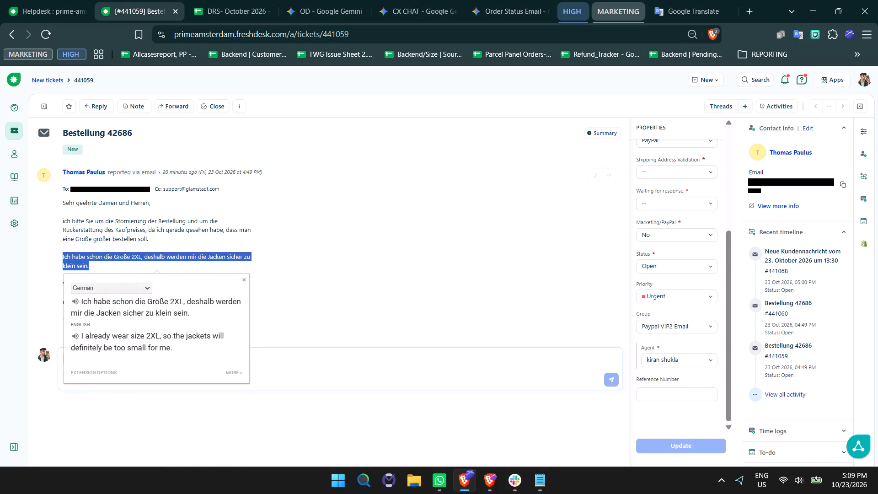
click(125, 247)
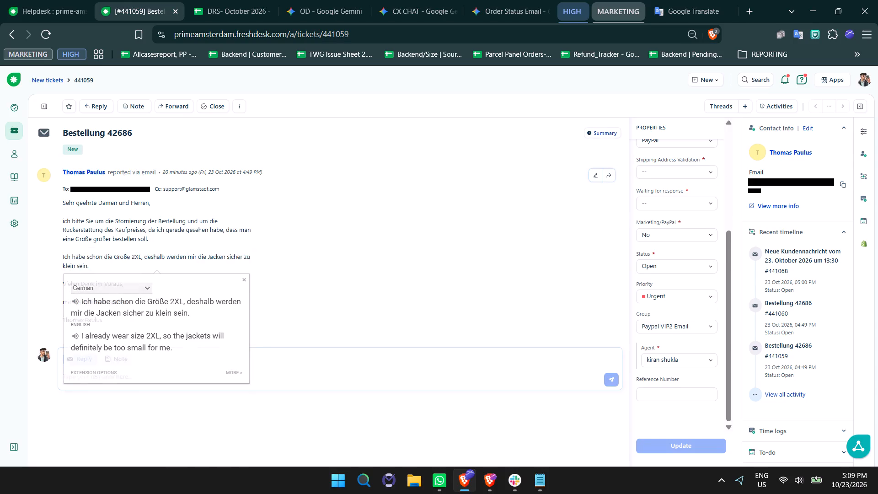
triple_click(100, 228)
click(161, 248)
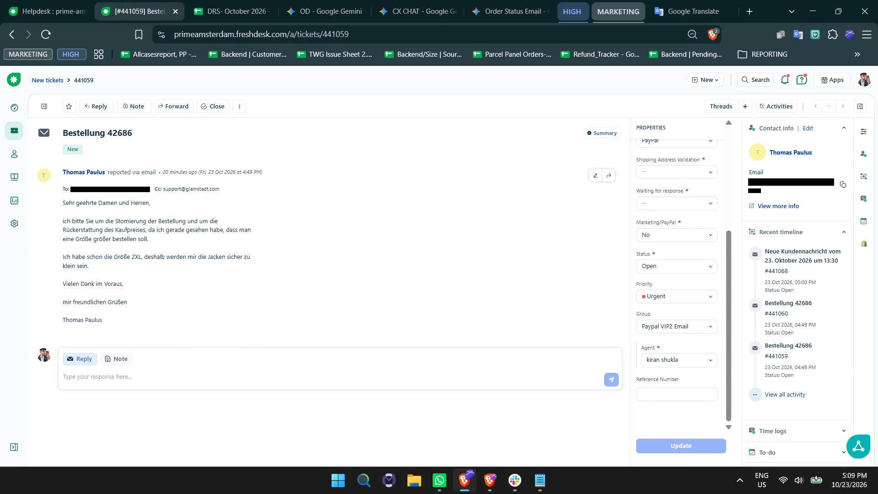
double_click(843, 185)
click(382, 207)
click(303, 237)
Reopen ticket 441068 from the contact's recent timeline, then leave it for the ticket list.
click(840, 261)
click(829, 258)
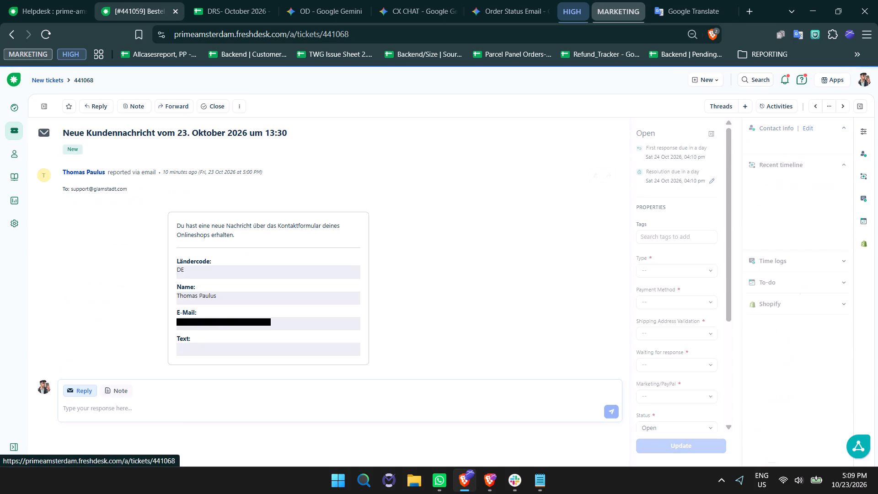
click(11, 130)
Switch to the open tickets view filtered to agent Me, refresh it and look through the listed tickets.
click(36, 0)
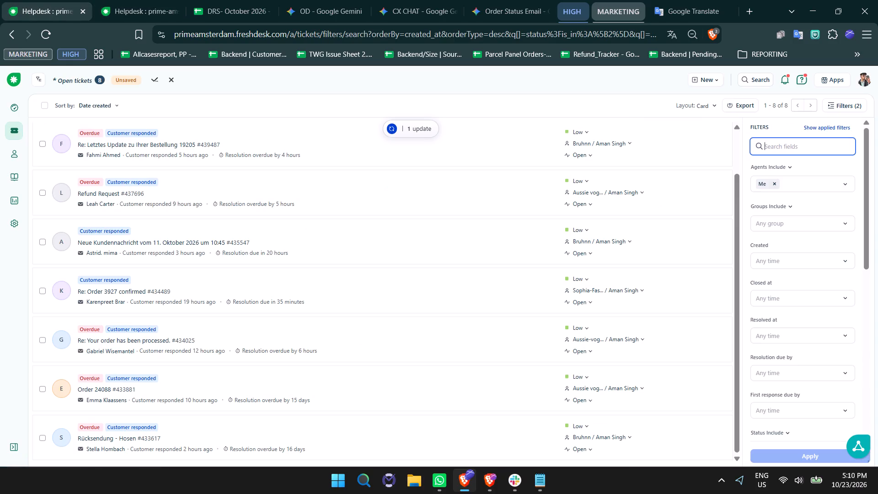
click(418, 129)
scroll(308, 215, up, 2)
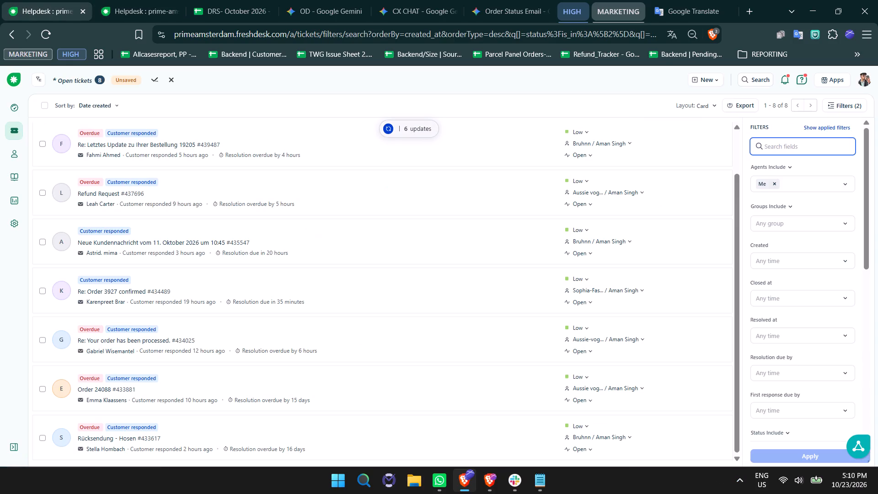
scroll(308, 215, up, 1)
scroll(308, 215, down, 4)
scroll(308, 215, up, 2)
scroll(308, 215, down, 1)
scroll(308, 215, up, 3)
scroll(308, 215, down, 2)
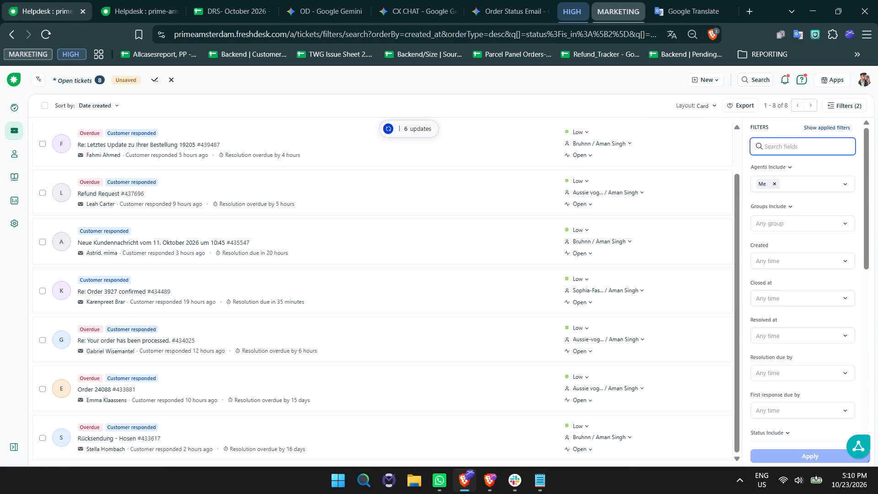
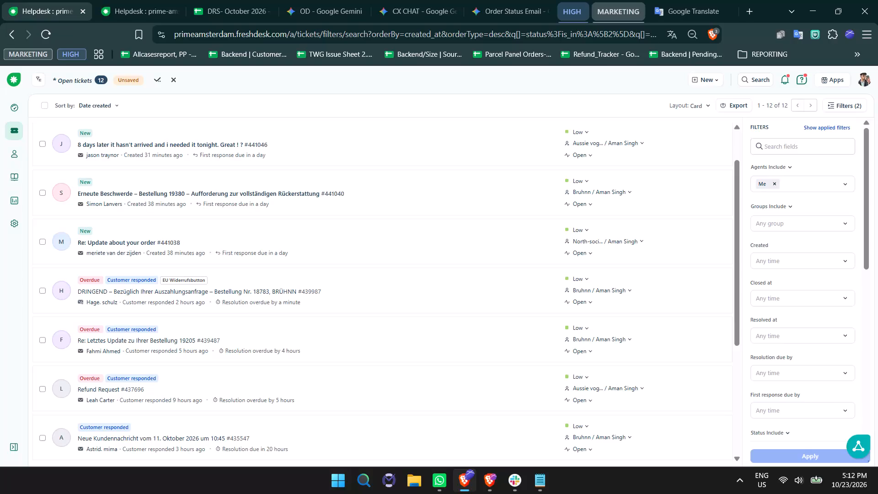
Switch from the Freshdesk open tickets list to the BRÜHNN Shopify admin window showing order 19578.
key(alt+Tab)
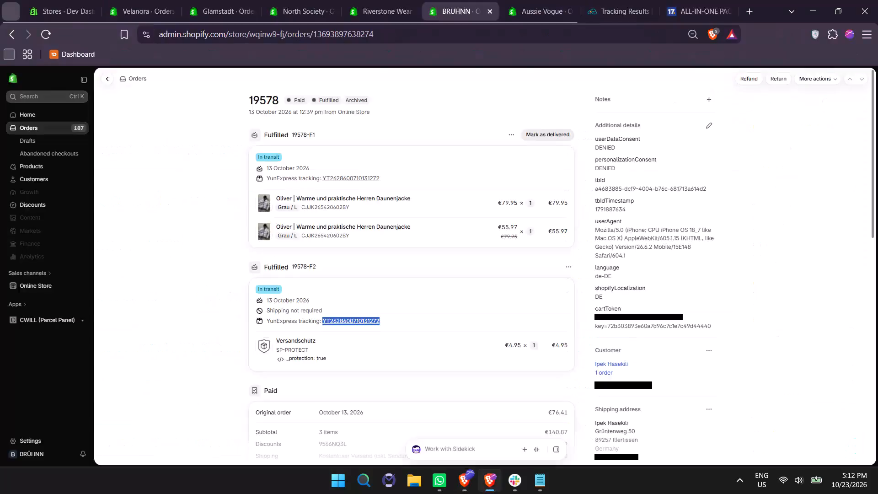
key(alt+Tab)
key(alt+Tab)
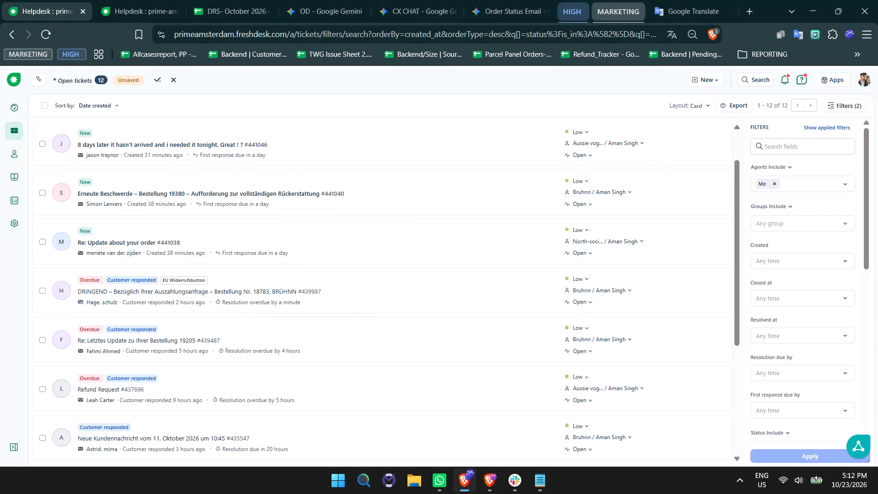
key(alt+Tab)
key(alt+Tab)
key(alt+Tab)
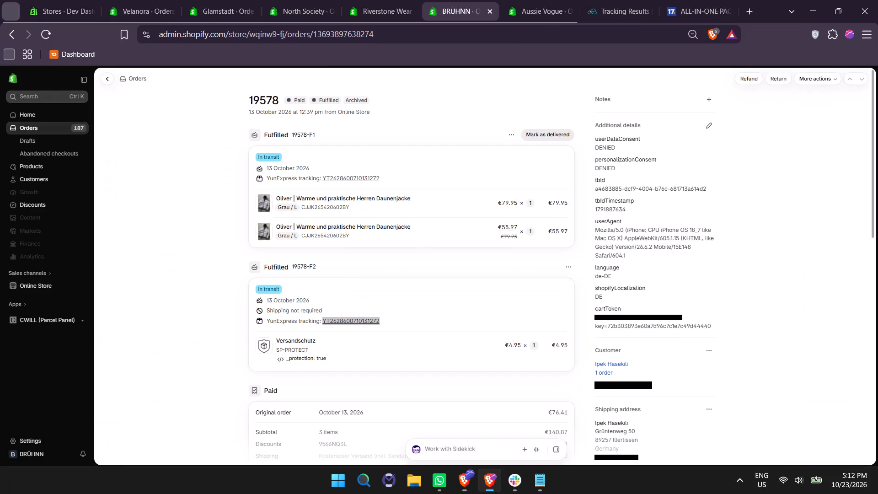
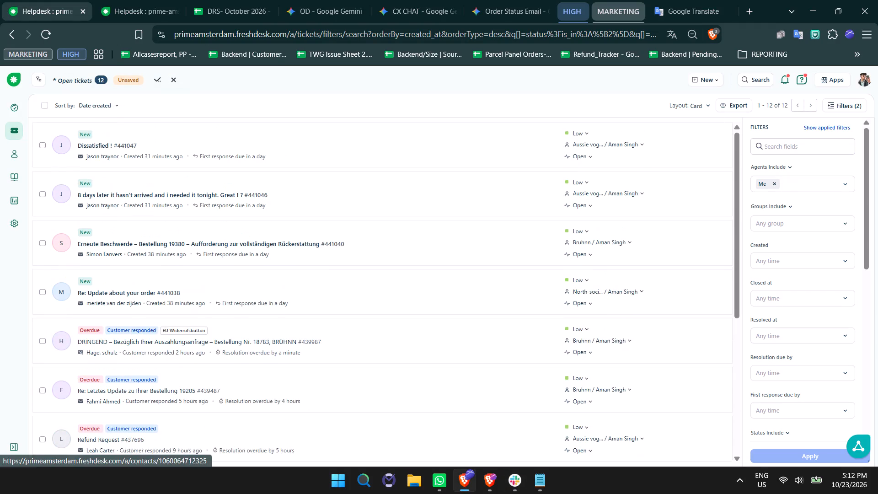
Open ticket 441038, "Re: Update about your order", and read the customer's latest message.
click(129, 293)
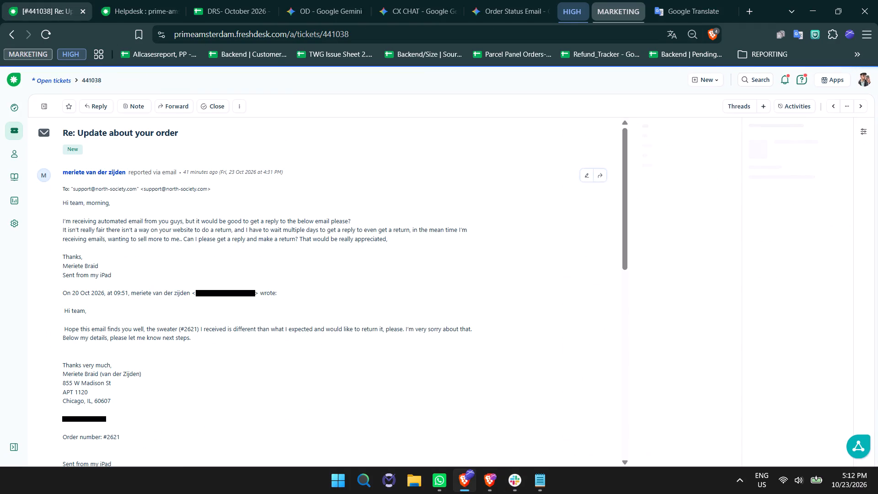
triple_click(78, 225)
click(96, 262)
drag(132, 222, 239, 220)
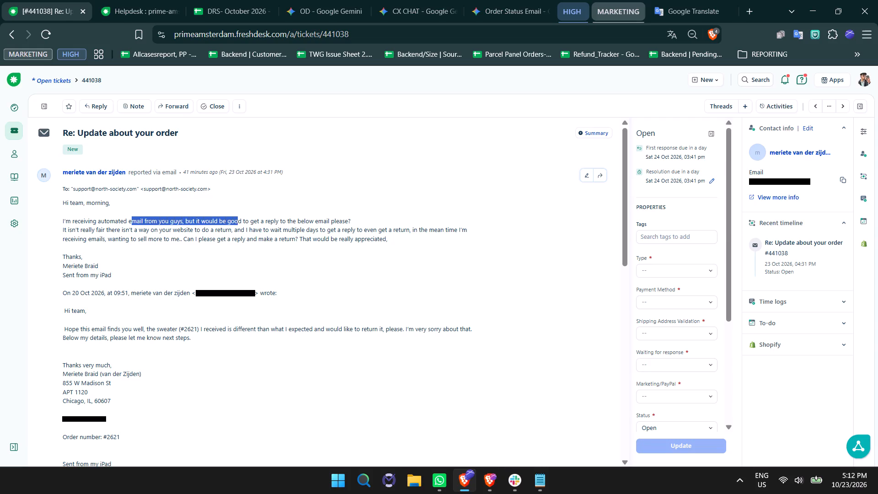
drag(239, 220, 300, 220)
triple_click(310, 221)
click(304, 254)
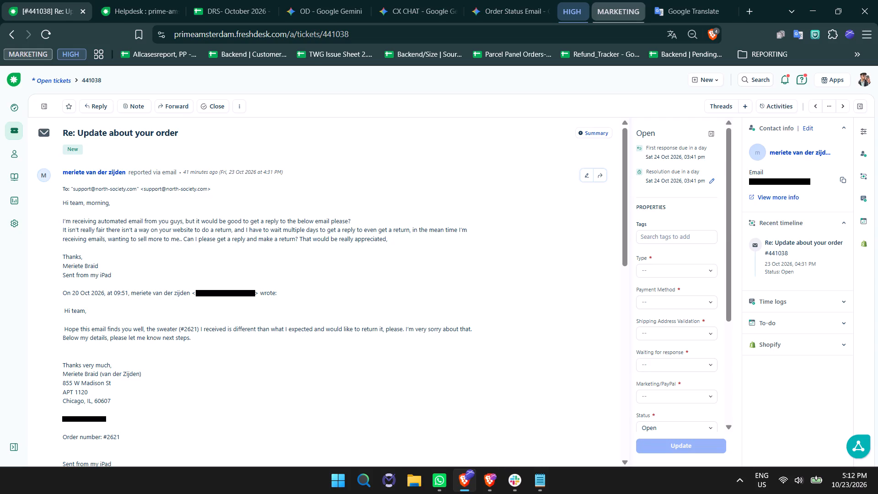
drag(73, 231, 214, 231)
triple_click(218, 231)
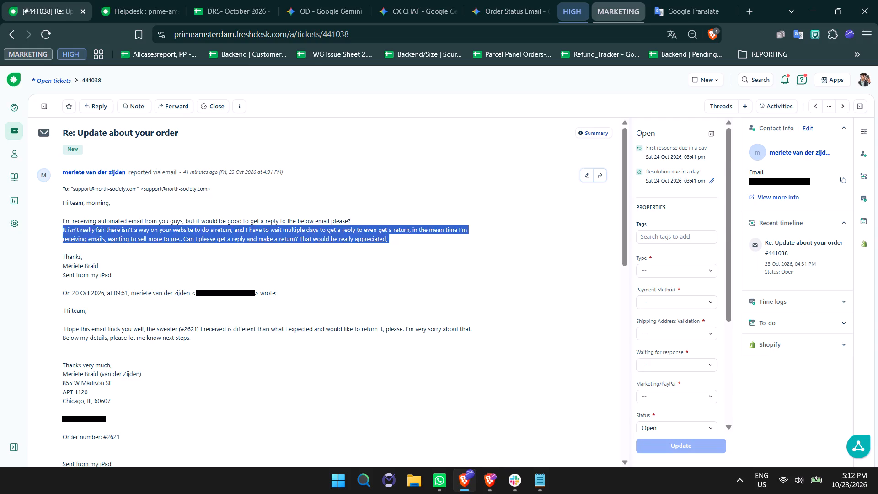
click(219, 264)
drag(186, 228, 316, 229)
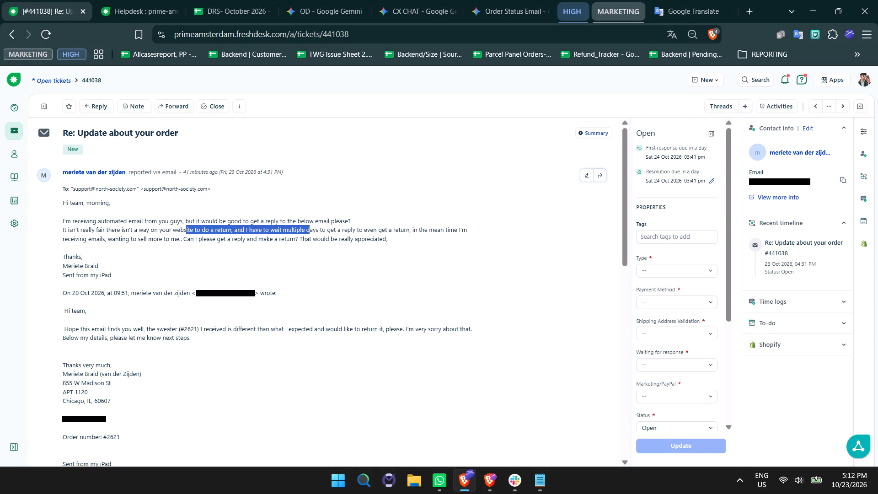
drag(316, 229, 501, 230)
triple_click(503, 230)
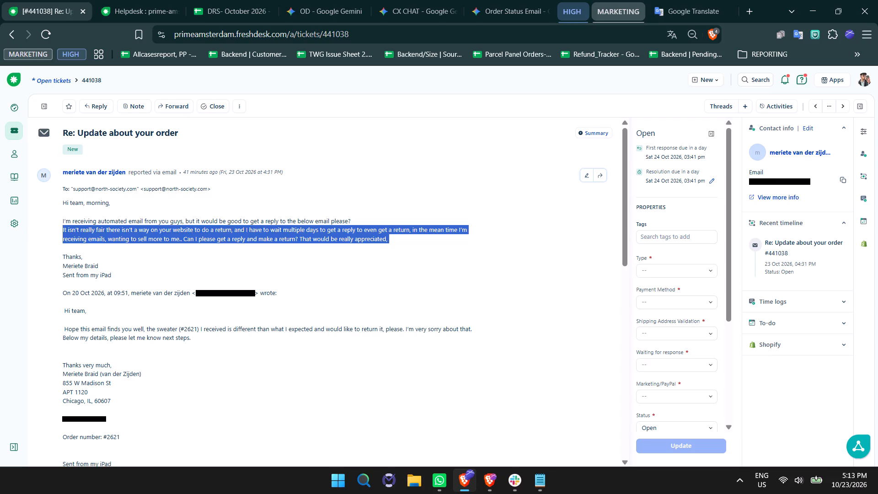
click(490, 246)
click(461, 254)
drag(72, 239, 164, 239)
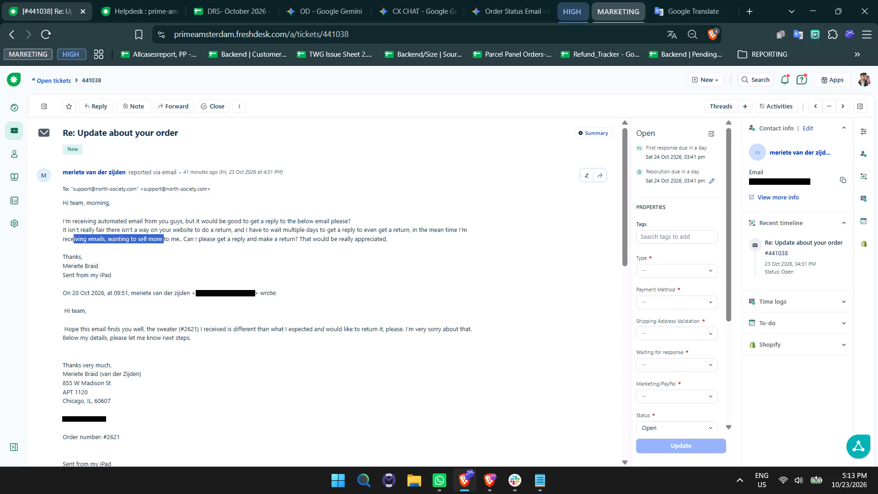
drag(164, 239, 289, 246)
click(292, 246)
click(236, 279)
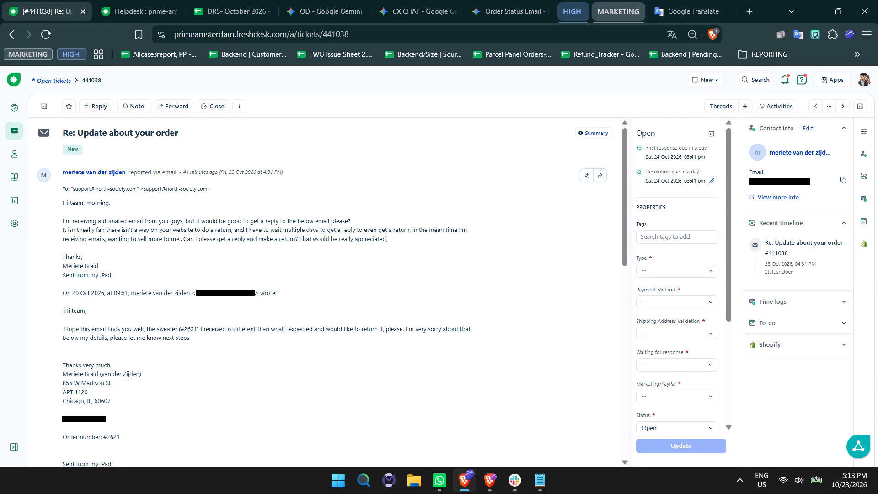
click(210, 266)
click(210, 266)
Look through the earlier emails quoted in ticket 441038 for the return reason and order details.
scroll(95, 264, down, 4)
scroll(108, 263, up, 1)
scroll(108, 263, down, 2)
scroll(302, 265, down, 1)
scroll(302, 265, up, 10)
scroll(320, 268, down, 1)
scroll(320, 268, up, 5)
scroll(320, 269, down, 2)
scroll(320, 269, up, 1)
scroll(284, 242, up, 2)
scroll(278, 241, down, 3)
scroll(278, 242, up, 1)
scroll(278, 242, down, 1)
scroll(278, 244, up, 1)
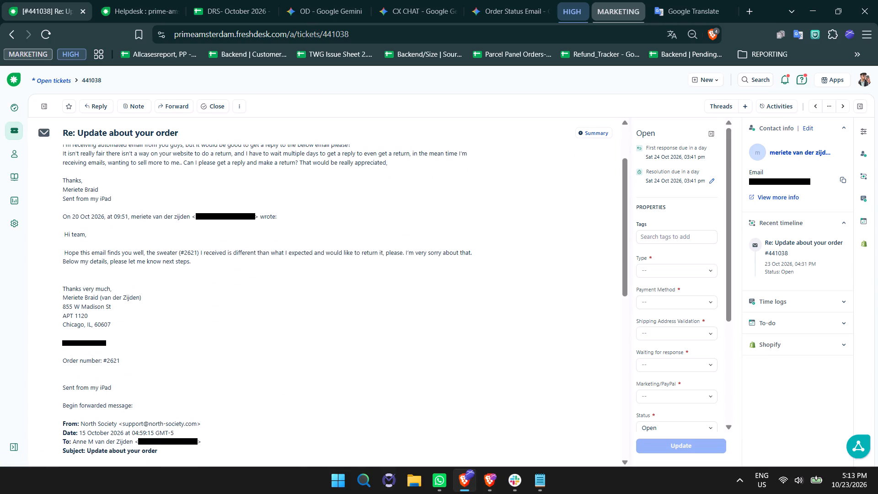
double_click(189, 255)
key(ctrl+c)
key(ctrl+c)
key(ctrl+c)
key(ctrl+c)
key(ctrl+c)
key(ctrl+c)
key(ctrl+c)
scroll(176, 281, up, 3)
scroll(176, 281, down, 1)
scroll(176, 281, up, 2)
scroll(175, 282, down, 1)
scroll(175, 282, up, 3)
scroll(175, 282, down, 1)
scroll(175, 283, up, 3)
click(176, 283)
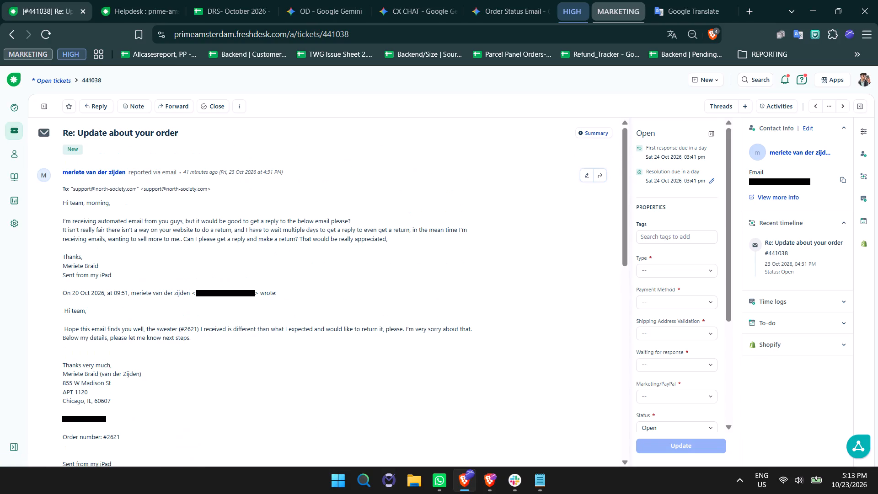
Switch to the North Society store in the Shopify admin window and return from order #2649 to the orders list.
key(alt+Tab)
key(alt+Tab)
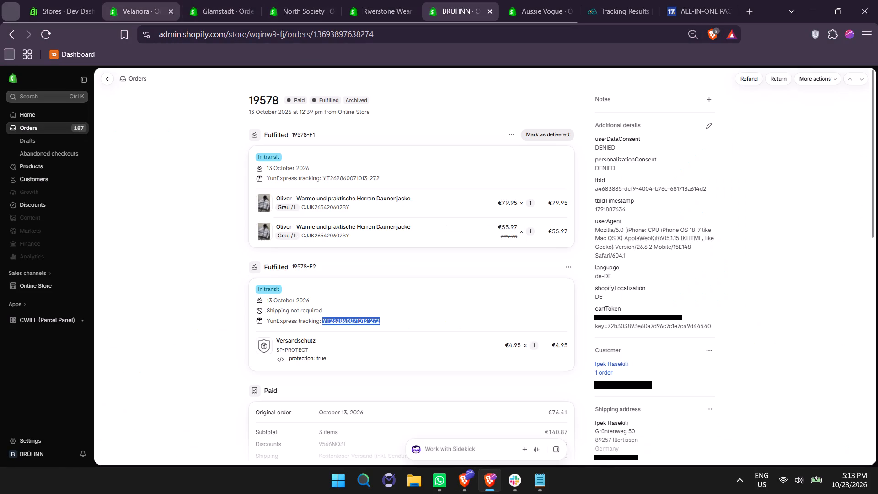
click(306, 0)
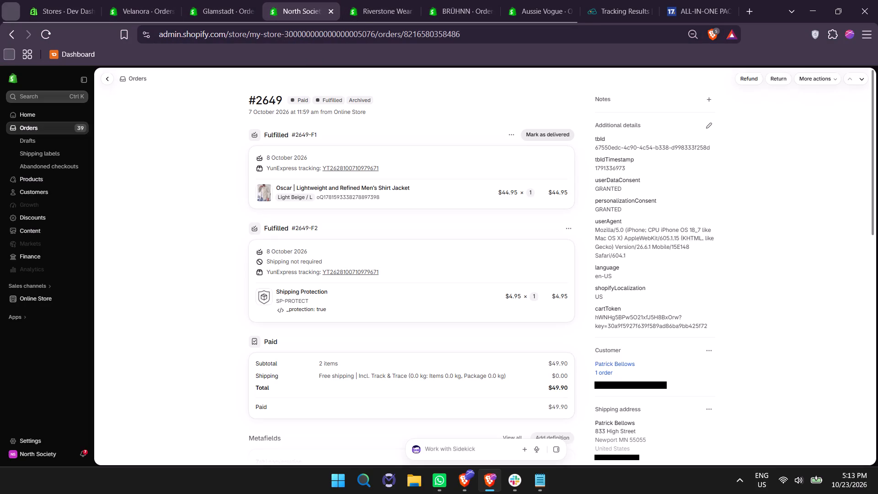
click(125, 77)
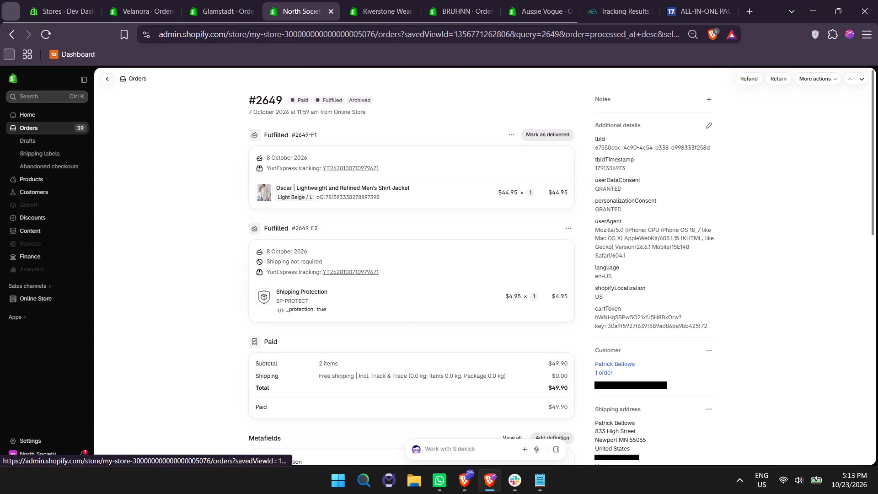
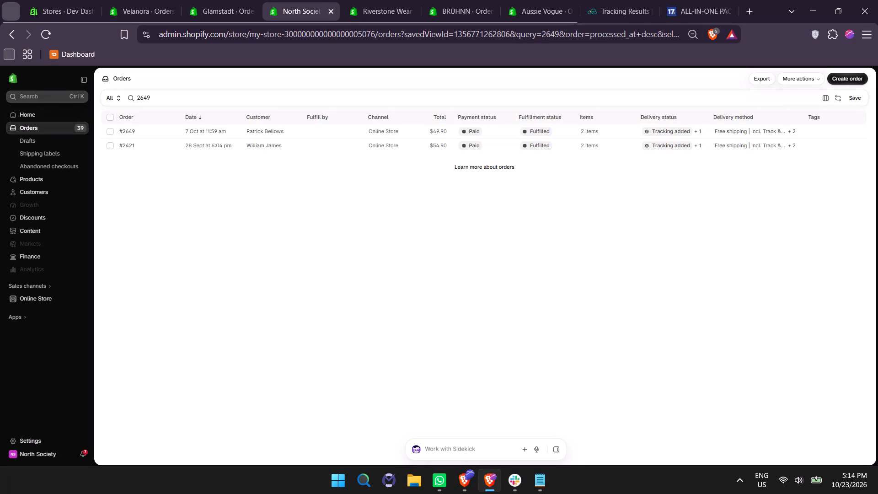
click(203, 100)
key(ctrl+a)
key(ctrl+v)
click(127, 134)
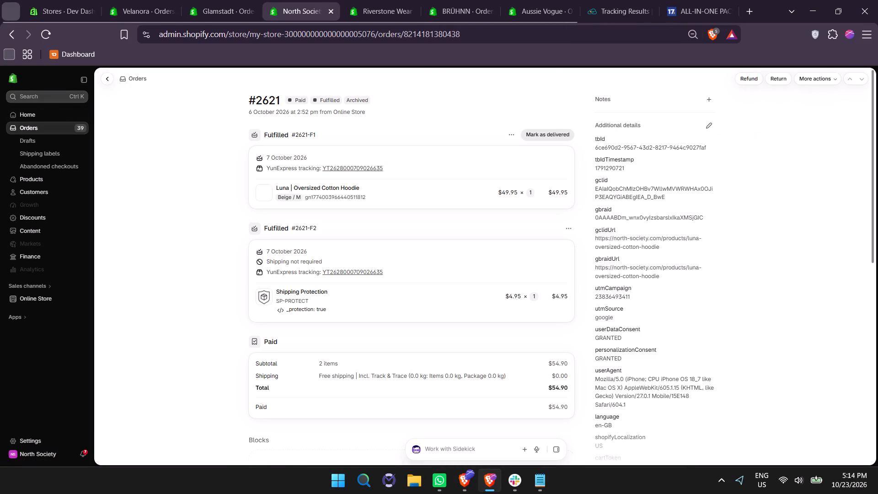
click(168, 183)
key(ctrl+f)
key(ctrl+v)
key(Escape)
click(168, 183)
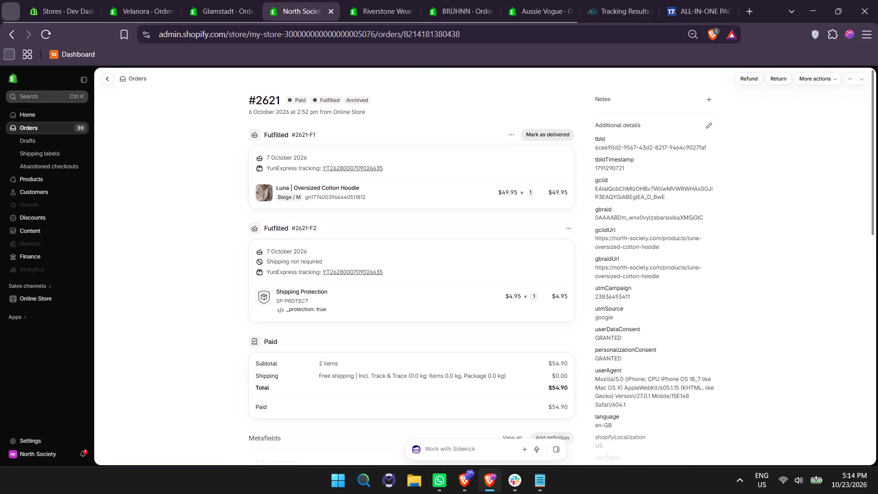
drag(398, 167, 323, 174)
key(ctrl+c)
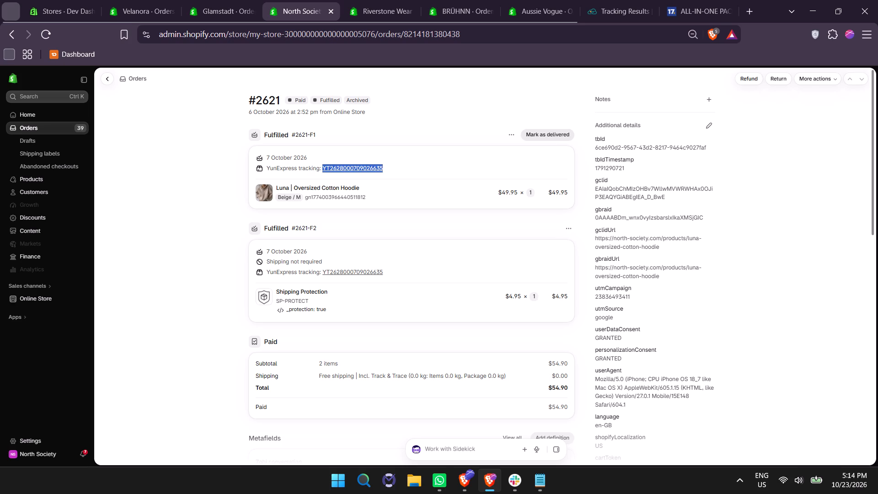
key(ctrl+c)
key(ctrl+c)
click(686, 0)
click(632, 0)
scroll(305, 188, up, 1)
scroll(305, 188, down, 1)
scroll(305, 188, up, 2)
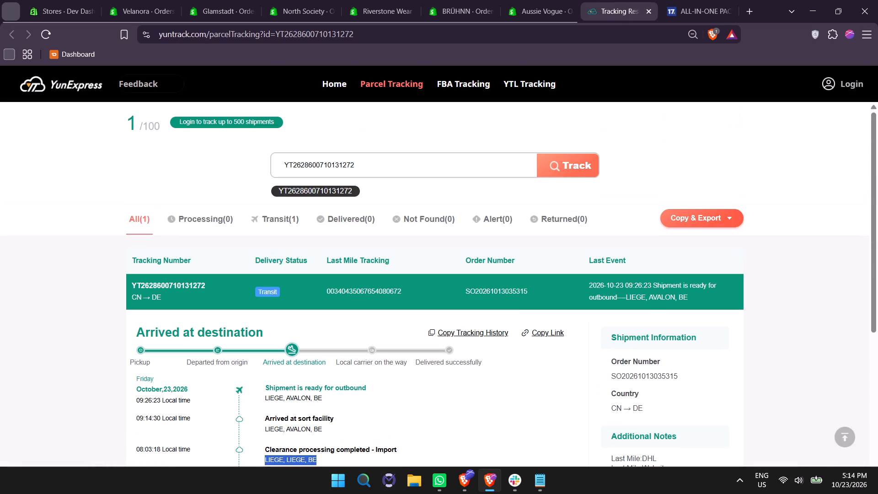
click(309, 163)
key(ctrl+a)
key(ctrl+v)
click(625, 290)
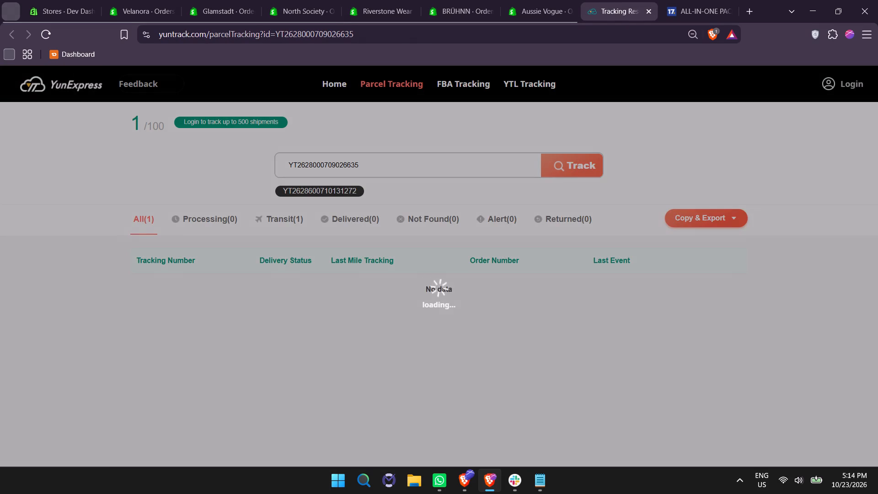
scroll(391, 312, down, 1)
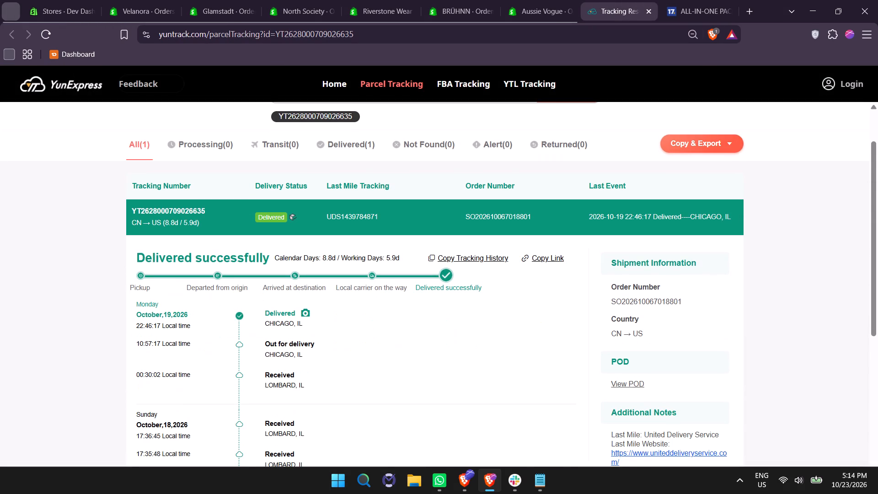
Copy the delivery date October,19,2026 from the parcel's tracking history.
triple_click(178, 312)
key(ctrl+c)
key(alt+Tab)
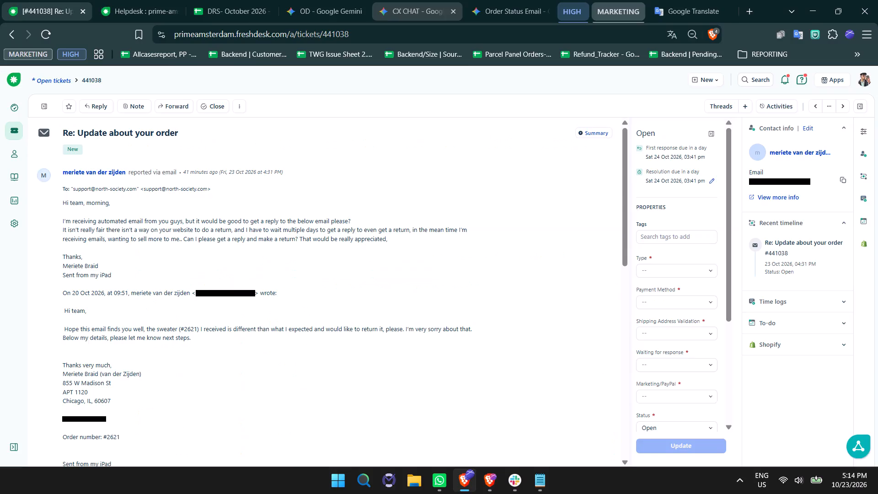
key(alt+Tab)
click(298, 0)
scroll(350, 360, down, 1)
scroll(350, 360, up, 1)
scroll(350, 360, down, 2)
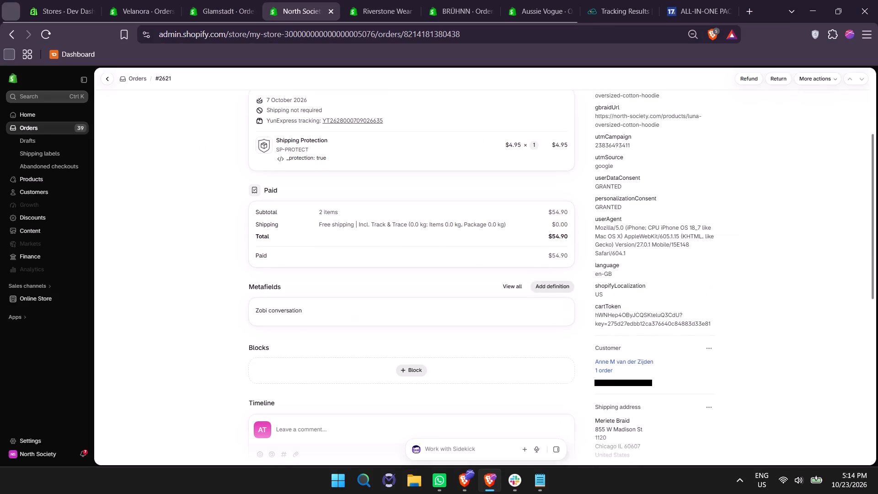
scroll(293, 388, up, 1)
scroll(293, 388, down, 2)
scroll(293, 388, up, 1)
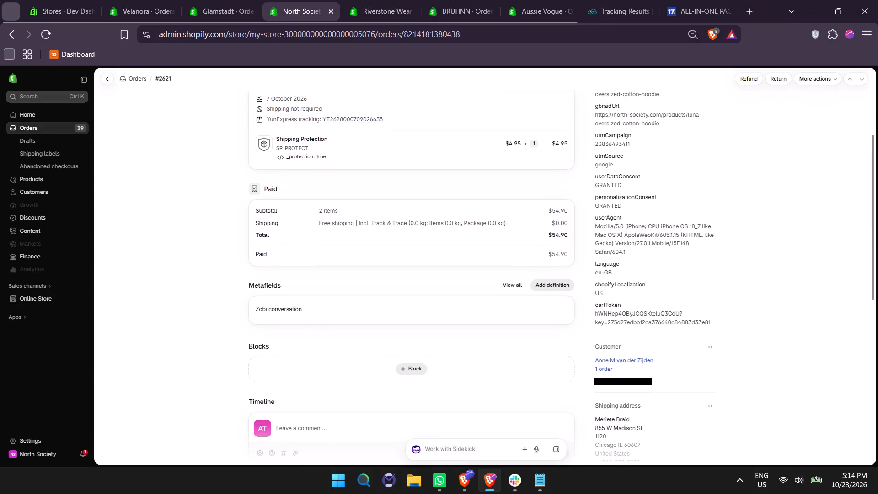
click(294, 424)
click(292, 426)
text(De)
text(livered on)
key(space)
key(ctrl+v)
key(ctrl+a)
scroll(309, 365, down, 7)
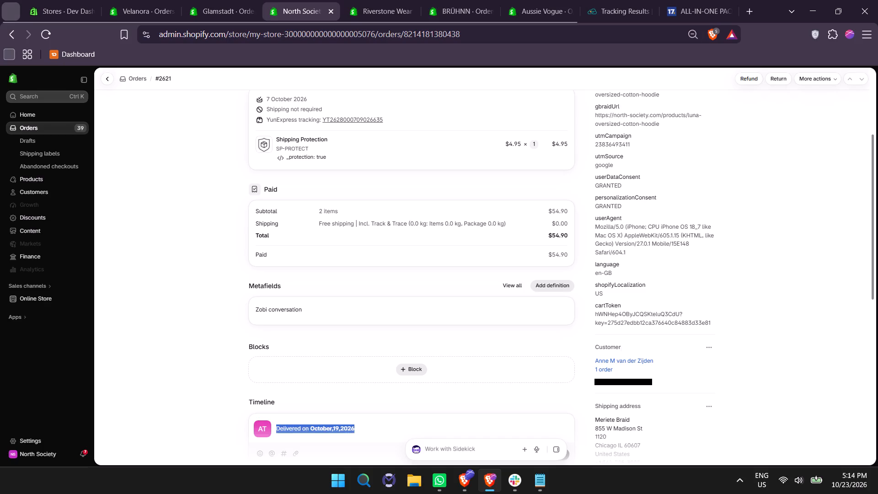
scroll(332, 342, down, 8)
scroll(558, 242, up, 5)
scroll(558, 243, down, 5)
scroll(558, 243, up, 2)
click(562, 223)
scroll(478, 248, up, 4)
scroll(478, 249, down, 1)
scroll(478, 249, up, 1)
scroll(376, 215, up, 2)
scroll(376, 215, down, 1)
scroll(376, 215, up, 5)
scroll(376, 215, down, 1)
scroll(309, 132, down, 1)
scroll(309, 132, up, 2)
scroll(309, 132, down, 2)
scroll(309, 132, up, 2)
scroll(302, 125, down, 2)
scroll(302, 125, up, 6)
scroll(302, 125, down, 1)
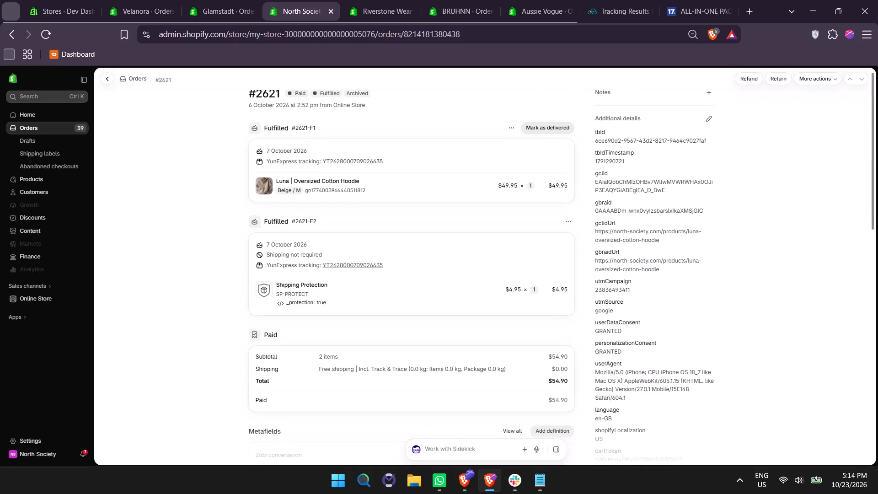
click(186, 122)
click(182, 145)
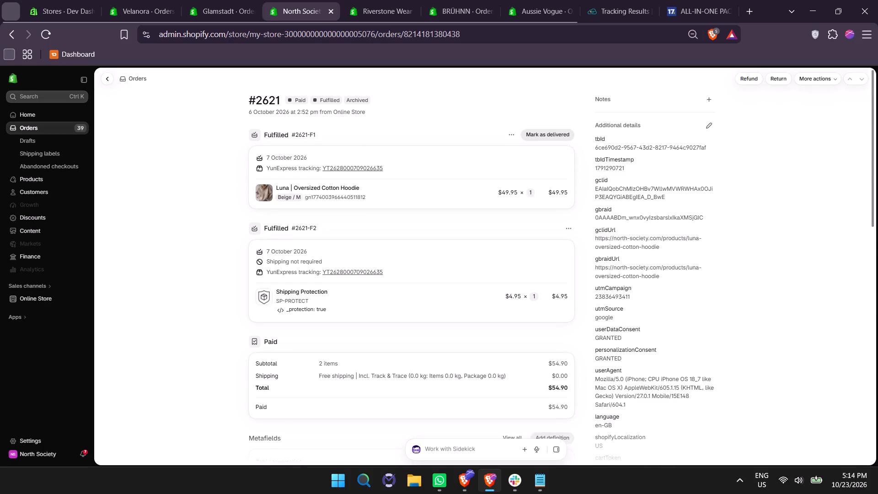
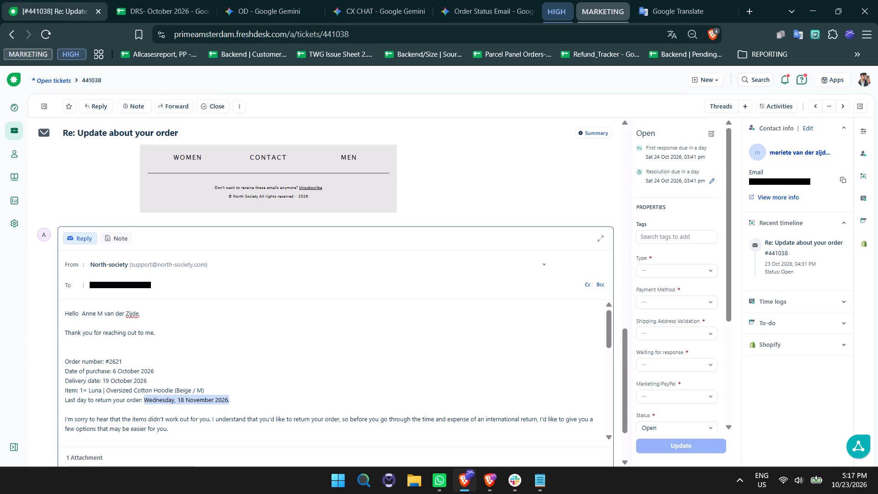
Remove the extra blank line between the thank-you sentence and the order details.
key(Up)
key(Up)
key(Up)
key(Up)
key(Up)
key(Up)
key(BackSpace)
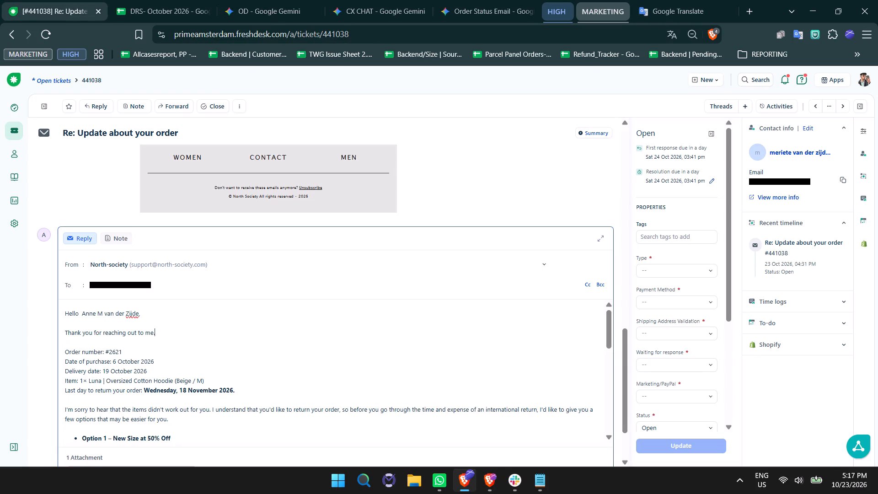
Delete the "Option 1 – New Size at 50% Off" bullet and its leftover blank line from the reply.
scroll(168, 392, down, 1)
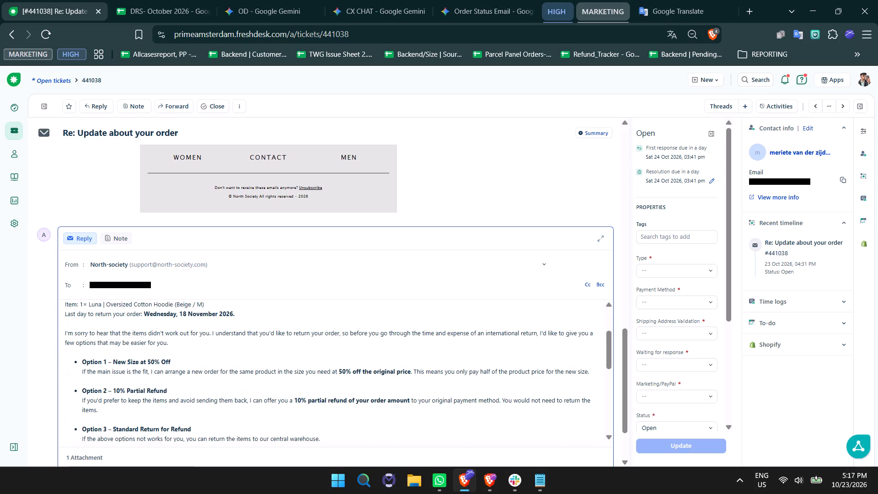
drag(591, 375, 22, 356)
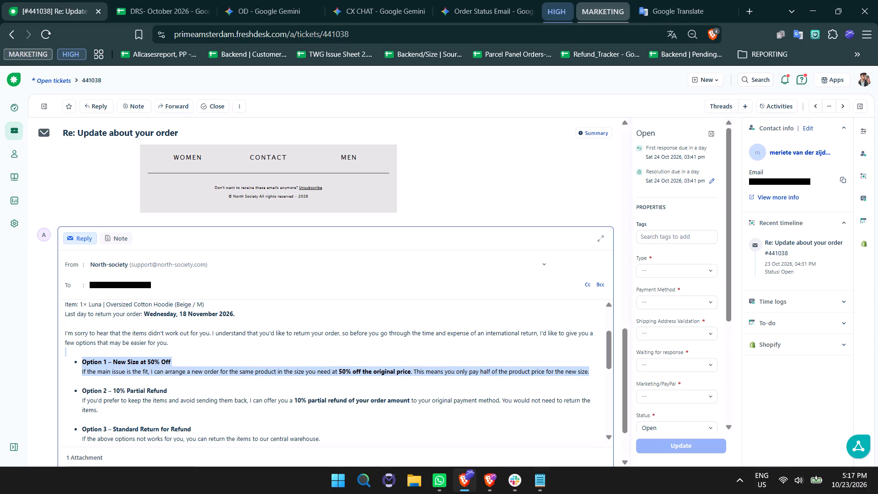
key(BackSpace)
key(equal)
key(BackSpace)
key(BackSpace)
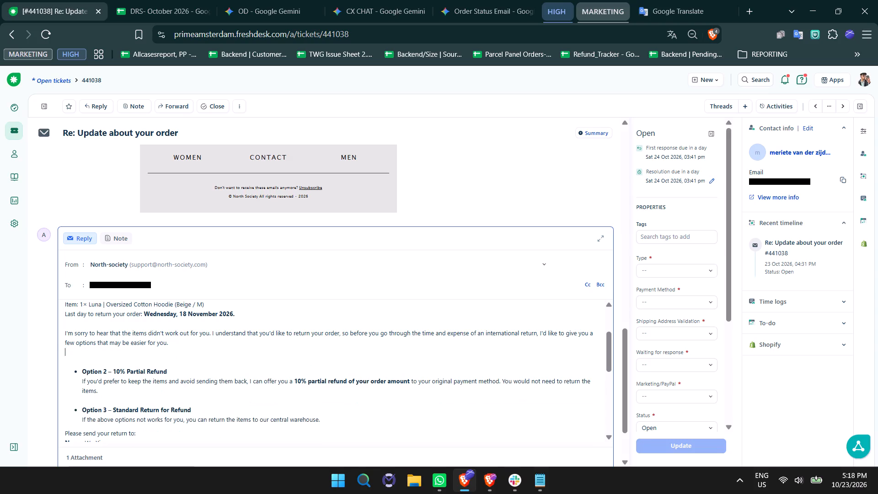
key(BackSpace)
Renumber the remaining choices so 10% Partial Refund is Option 1 and Standard Return for Refund is Option 2.
key(Down)
key(ctrl+Down)
key(ctrl+Left)
key(ctrl+Left)
key(ctrl+Left)
key(ctrl+Left)
key(ctrl+Left)
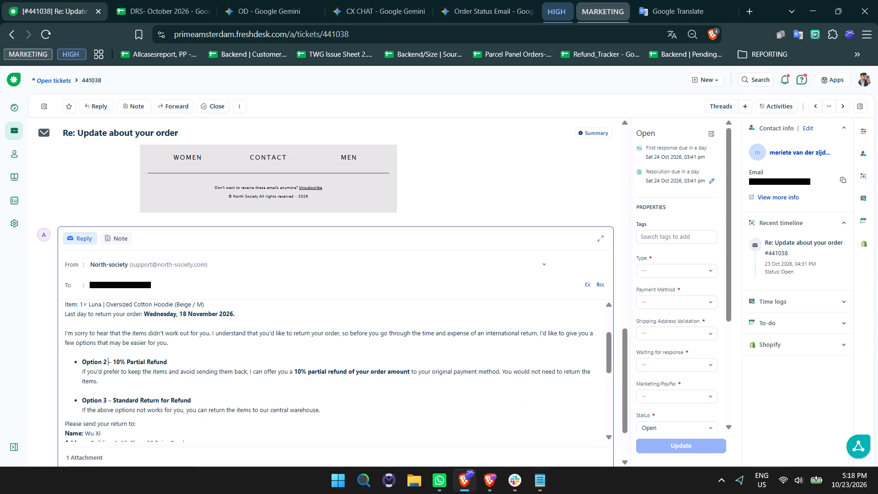
key(Left)
key(BackSpace)
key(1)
key(Down)
key(Down)
key(Down)
key(Down)
key(BackSpace)
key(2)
Delete the bold note about the 15% restocking fee near the end of the reply.
scroll(71, 376, down, 2)
scroll(186, 360, down, 1)
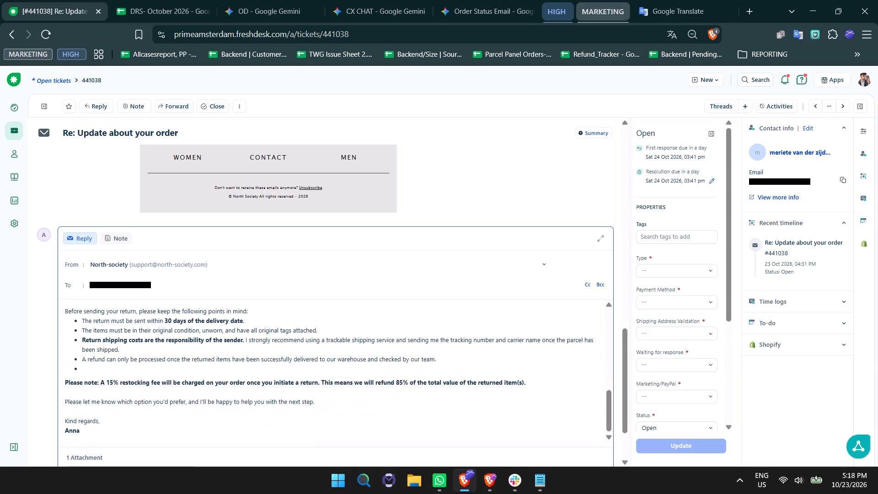
triple_click(140, 381)
key(BackSpace)
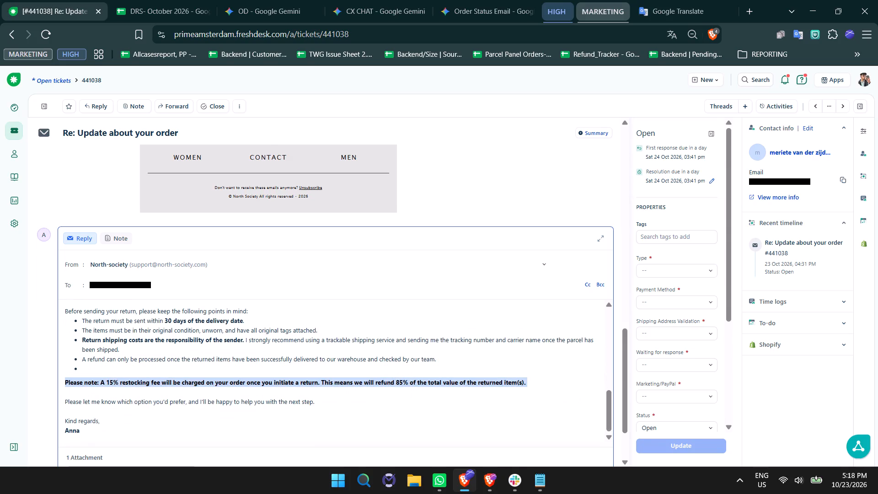
key(BackSpace)
Switch to the Notepad file "Shopify all store policy.txt" and look through its store links for North Society's policies.
key(alt+Tab)
key(alt+Tab)
key(alt+Tab)
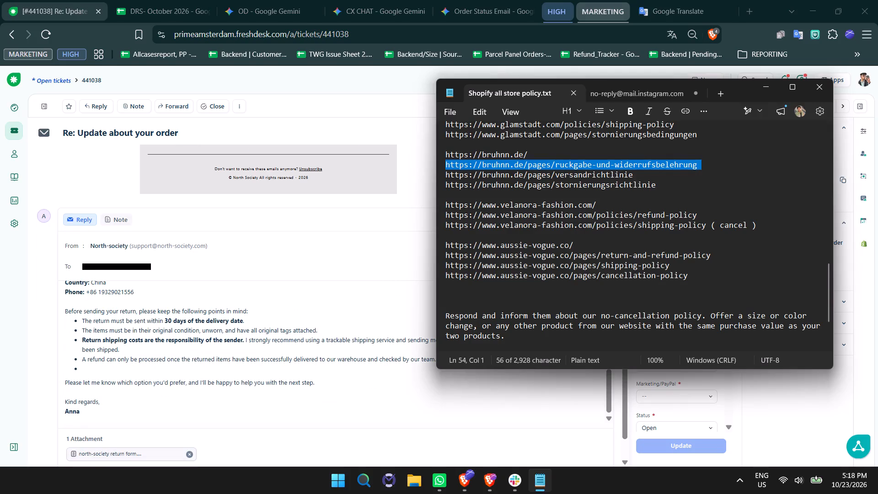
key(ctrl+c)
key(ctrl+c)
key(ctrl+c)
key(ctrl+c)
key(ctrl+c)
key(ctrl+c)
click(491, 204)
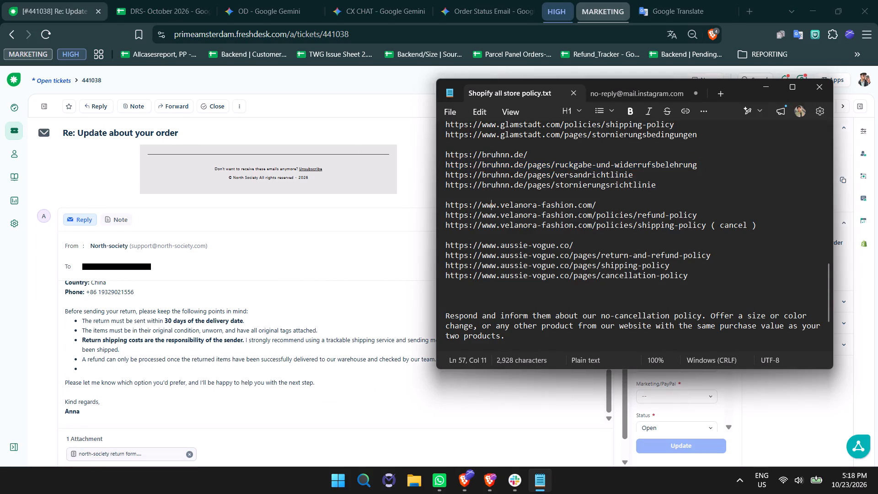
scroll(215, 353, up, 5)
scroll(214, 354, down, 3)
scroll(214, 354, up, 4)
scroll(214, 354, down, 3)
scroll(214, 354, up, 2)
click(214, 354)
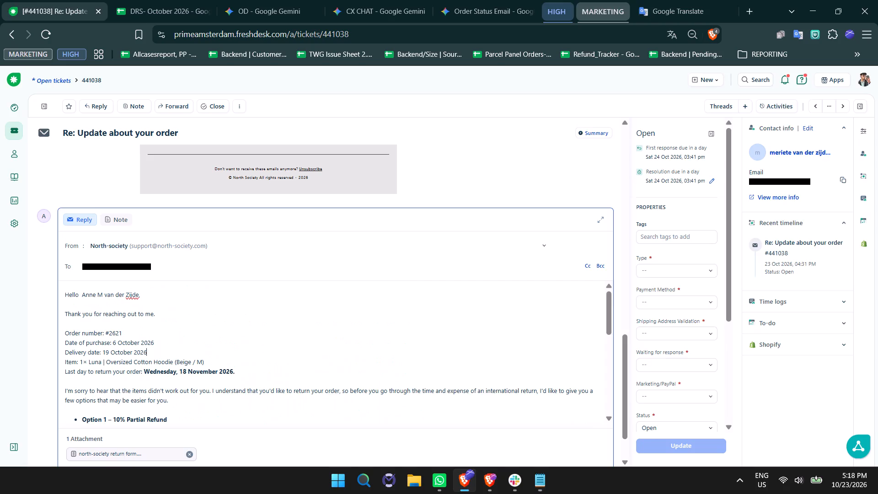
key(alt+Tab)
scroll(578, 207, up, 7)
scroll(578, 207, down, 5)
scroll(578, 211, up, 1)
scroll(578, 211, down, 1)
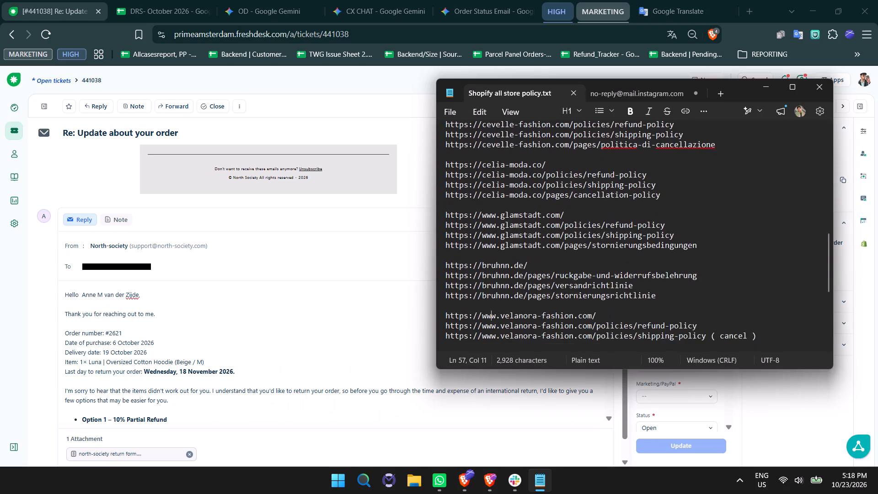
scroll(578, 211, down, 3)
scroll(578, 211, up, 3)
scroll(578, 211, down, 1)
scroll(578, 211, up, 6)
scroll(578, 212, down, 4)
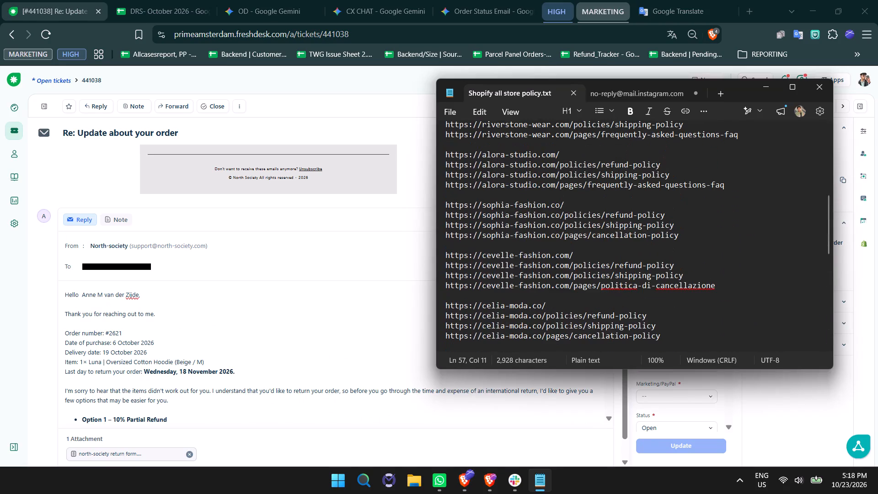
Search the policy file for "north" and copy the north-society.com refund-policy link.
key(ctrl+f)
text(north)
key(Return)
scroll(571, 222, up, 3)
scroll(571, 222, down, 1)
scroll(571, 222, up, 1)
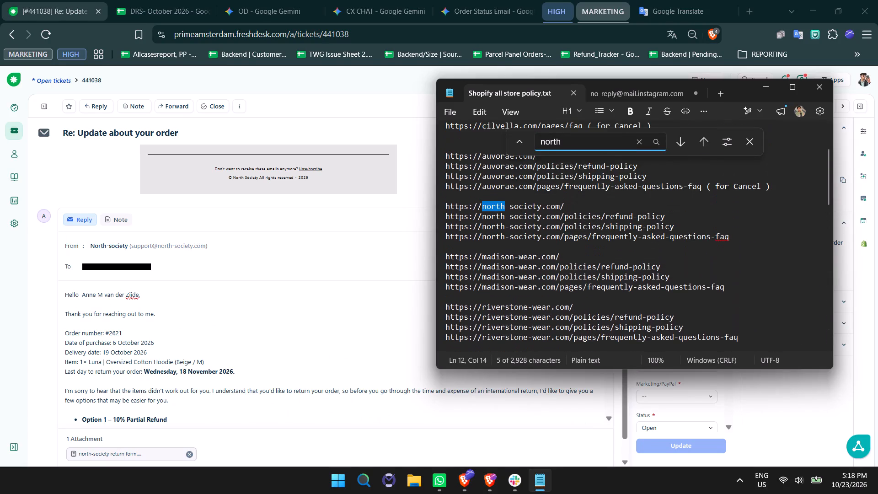
triple_click(565, 216)
key(ctrl+c)
Paste the refund-policy link into the empty last bullet of ticket 441038's reply and remove the extra line after it.
key(alt+Tab)
scroll(143, 358, down, 6)
scroll(150, 363, up, 2)
scroll(152, 365, down, 1)
scroll(152, 365, up, 1)
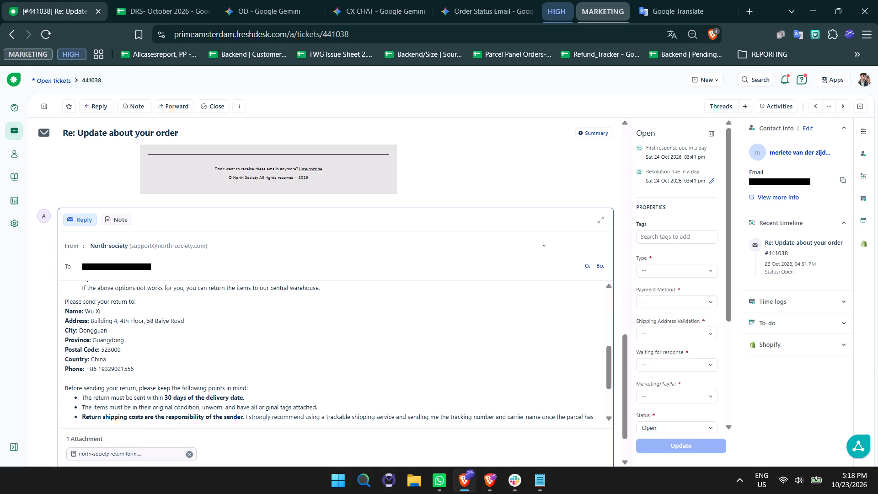
scroll(152, 387, down, 2)
scroll(152, 387, up, 1)
scroll(152, 387, down, 1)
click(137, 372)
key(ctrl+v)
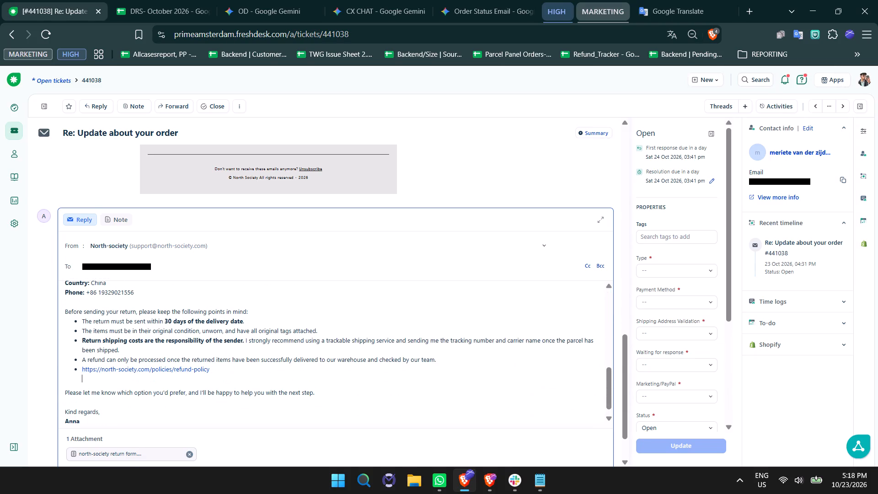
key(BackSpace)
Look over the end of the finished return-options reply and send it on ticket 441038.
scroll(246, 357, down, 3)
scroll(246, 357, up, 2)
scroll(276, 356, down, 2)
scroll(305, 357, up, 2)
scroll(310, 357, down, 4)
scroll(326, 358, up, 1)
scroll(354, 361, down, 1)
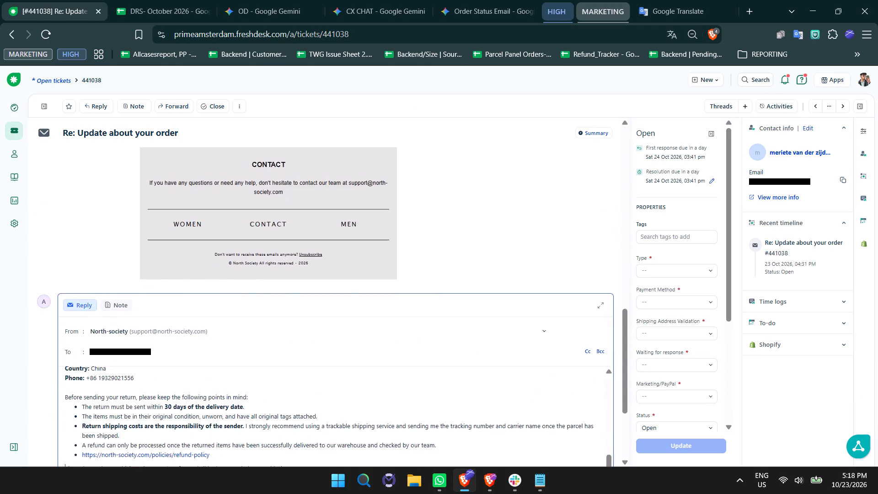
click(582, 440)
key(alt+Tab)
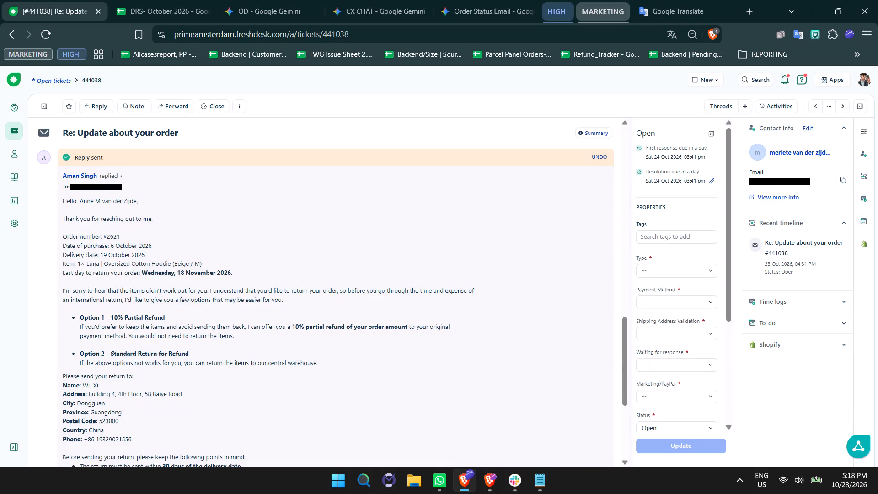
key(alt+Tab)
scroll(191, 290, down, 3)
scroll(190, 291, up, 2)
scroll(190, 291, down, 2)
scroll(190, 291, up, 1)
scroll(190, 291, down, 2)
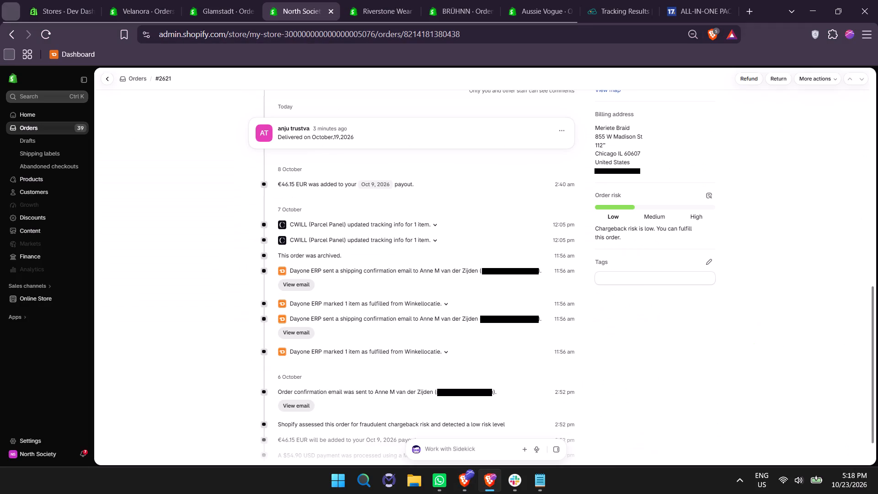
click(832, 287)
click(807, 316)
drag(872, 366, 874, 378)
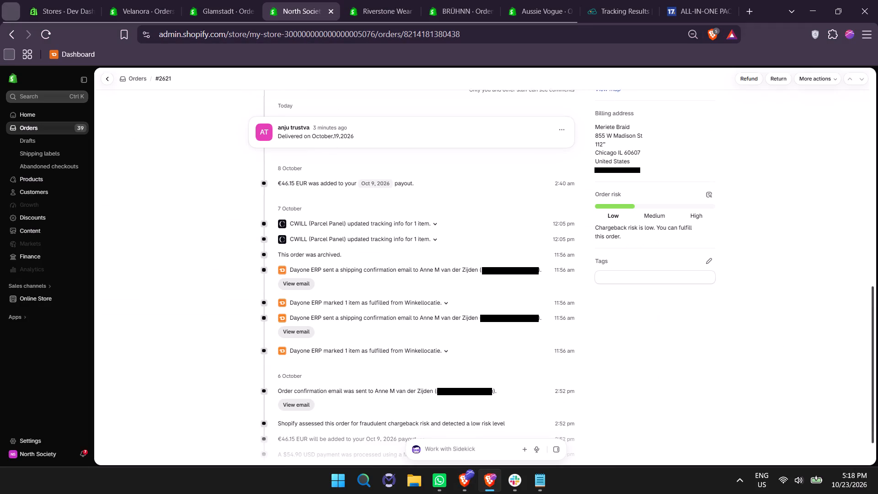
drag(874, 378, 875, 421)
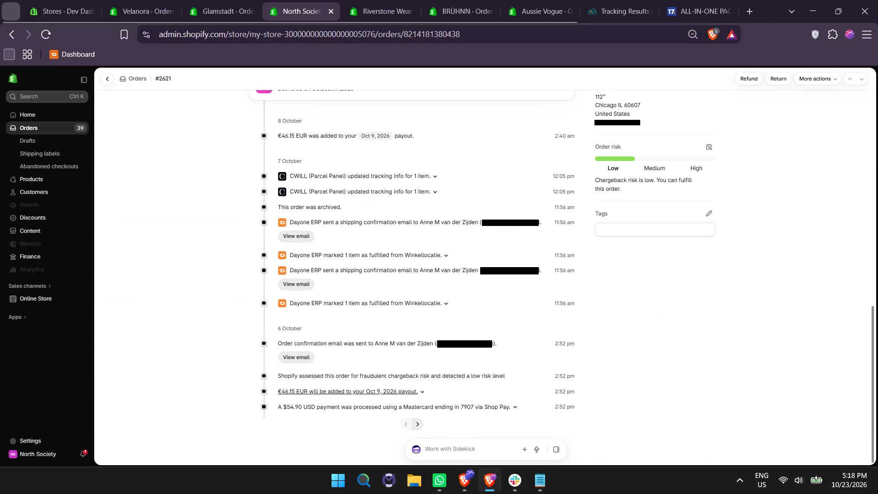
click(416, 426)
click(416, 372)
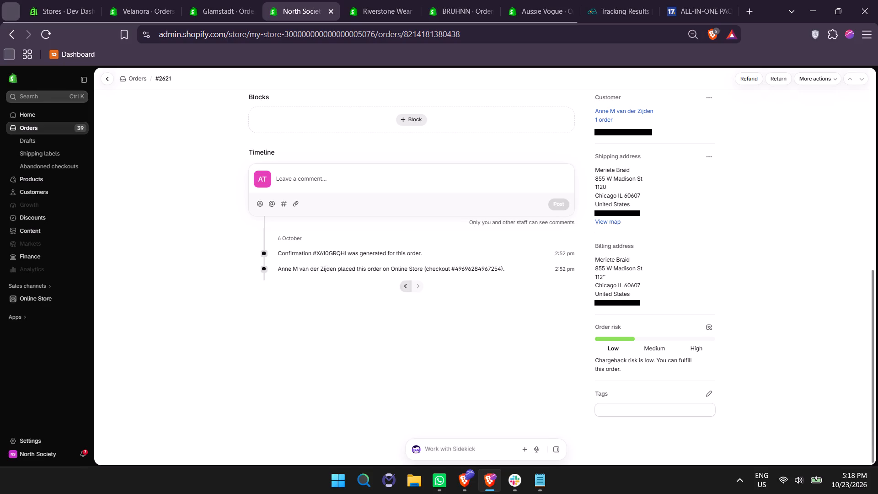
click(411, 286)
scroll(397, 323, up, 1)
scroll(398, 327, down, 5)
scroll(400, 328, up, 2)
scroll(391, 349, down, 9)
scroll(389, 358, up, 1)
scroll(389, 359, down, 1)
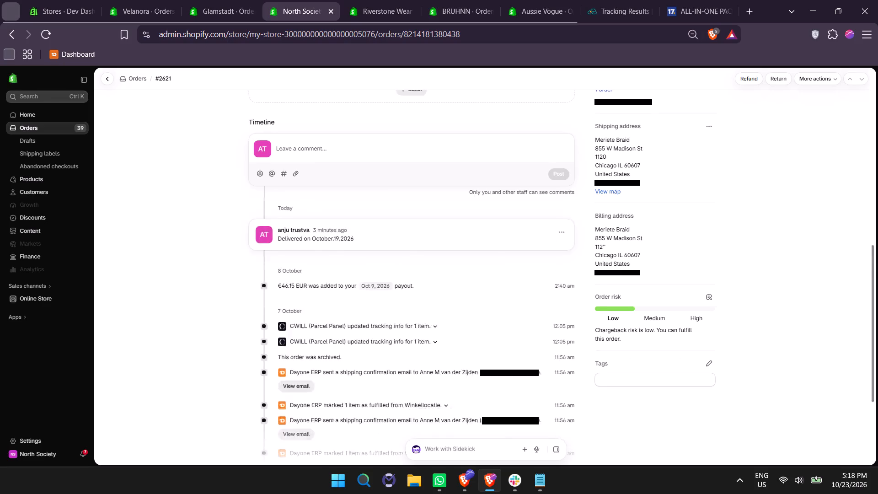
scroll(389, 361, down, 2)
scroll(386, 392, up, 1)
scroll(386, 392, down, 1)
scroll(386, 394, up, 1)
scroll(386, 394, down, 1)
scroll(386, 394, up, 3)
scroll(388, 404, down, 2)
scroll(388, 404, up, 2)
scroll(388, 404, down, 3)
Return to ticket 441038 in Freshdesk and apply the scenario that fills in type Return, payment method CC and status Resolved.
key(alt+Tab)
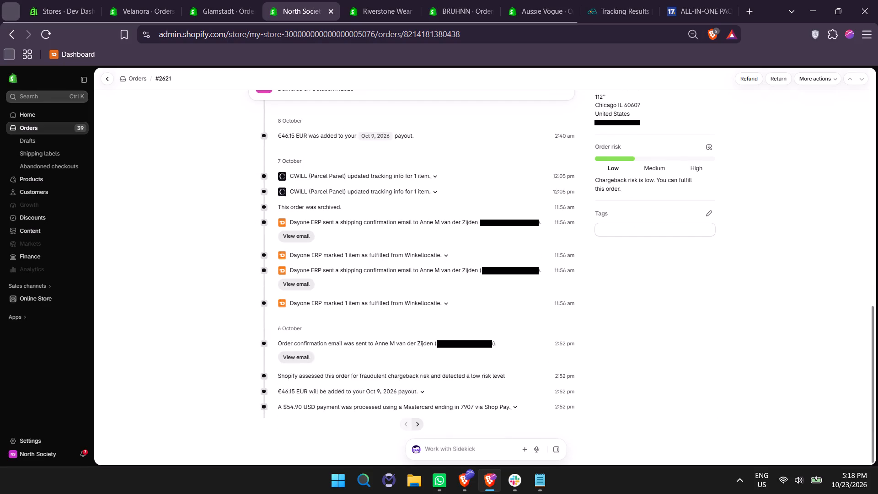
click(394, 242)
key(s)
scroll(767, 238, down, 2)
scroll(786, 241, up, 4)
scroll(792, 260, down, 7)
scroll(789, 274, up, 1)
scroll(789, 274, down, 1)
scroll(789, 274, up, 1)
scroll(787, 283, down, 1)
scroll(786, 285, up, 2)
scroll(785, 286, down, 5)
scroll(785, 291, up, 1)
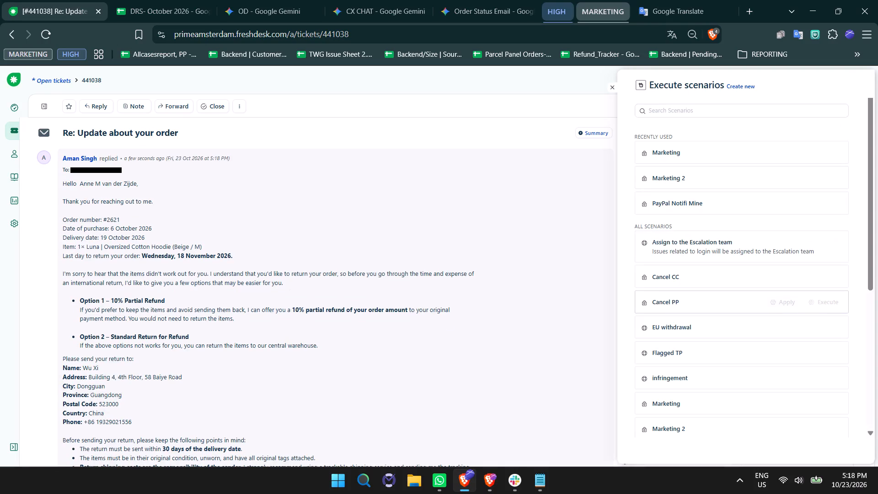
scroll(773, 299, up, 3)
scroll(771, 309, down, 4)
scroll(771, 312, up, 1)
scroll(771, 313, down, 1)
scroll(771, 313, up, 1)
scroll(771, 313, down, 1)
click(767, 313)
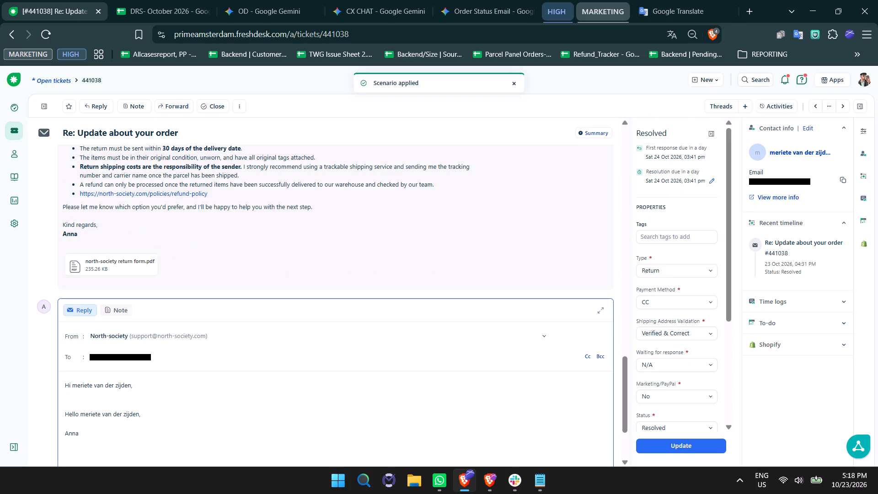
Look over the filled-in properties of ticket 441038 and save them with the Update operation.
scroll(725, 273, down, 2)
scroll(726, 274, up, 1)
scroll(726, 274, down, 3)
scroll(728, 278, up, 3)
scroll(729, 281, down, 3)
click(669, 449)
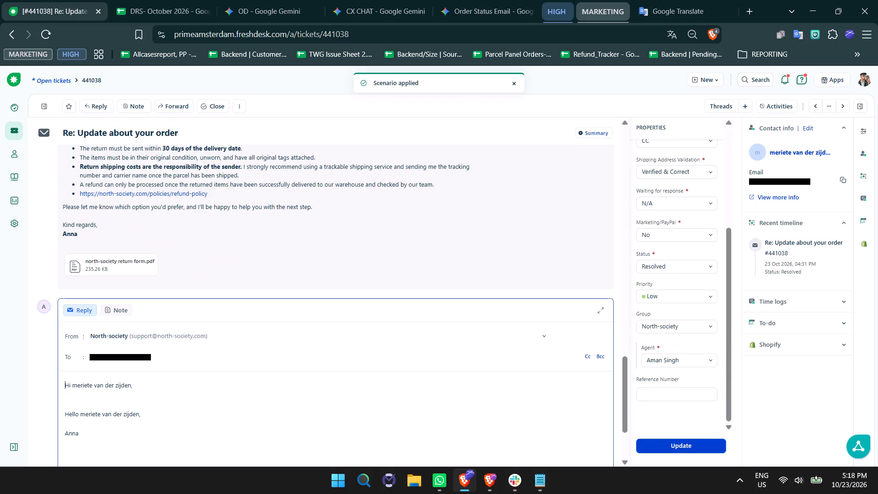
key(Escape)
Copy ticket number 441038, search the DRS- October 2026 sheet for it and log it in cell Z14 of the Oct 23 sheet.
double_click(91, 76)
key(ctrl+c)
click(119, 0)
key(ctrl+f)
key(ctrl+v)
key(Escape)
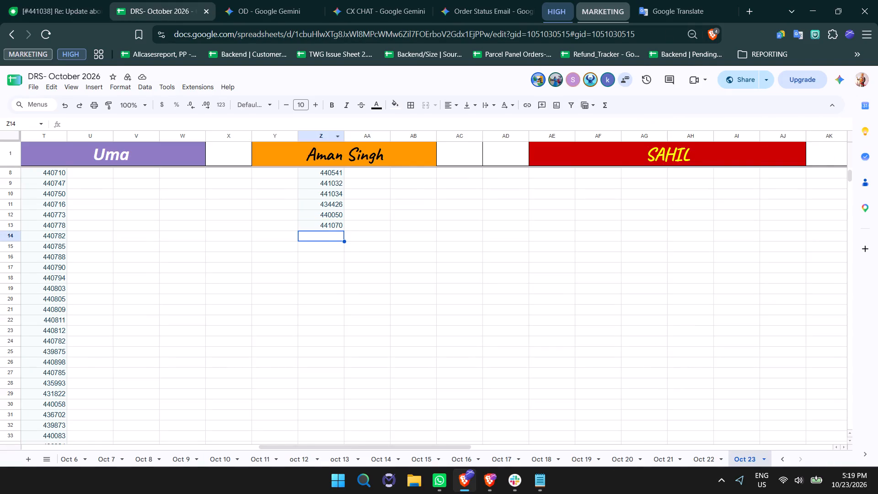
key(ctrl+v)
click(336, 246)
key(ctrl+Down)
key(ctrl+Up)
key(Down)
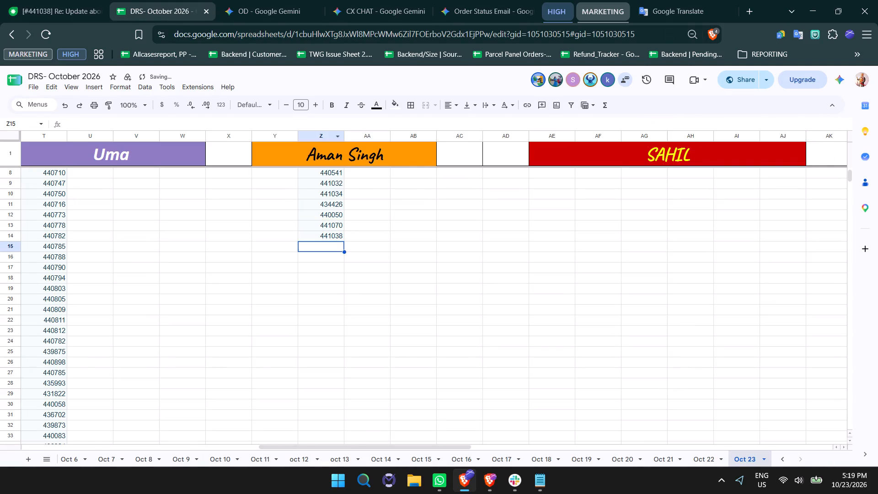
Go back to ticket 441038 and discard the leftover draft reply below the sent message.
click(0, 0)
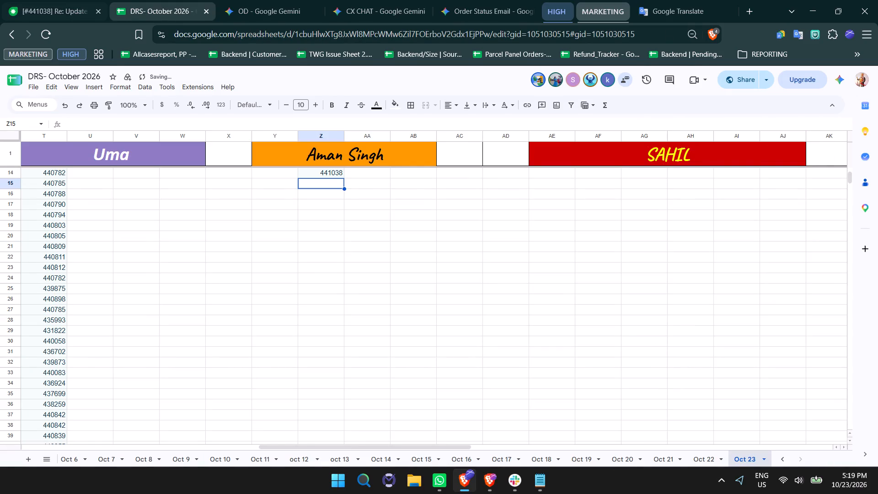
scroll(493, 353, down, 3)
scroll(500, 360, up, 3)
scroll(500, 360, down, 2)
scroll(590, 425, down, 1)
scroll(590, 426, up, 5)
scroll(591, 428, down, 1)
scroll(591, 428, up, 2)
scroll(603, 433, down, 4)
drag(624, 395, 617, 479)
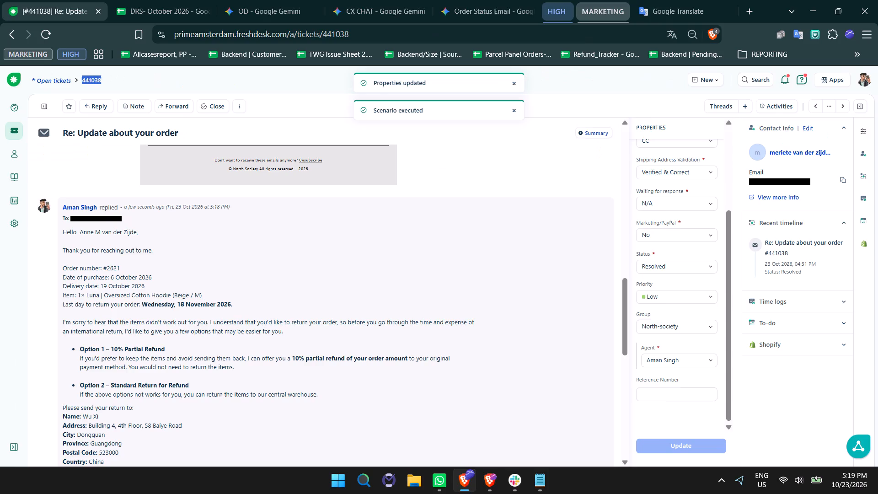
click(546, 446)
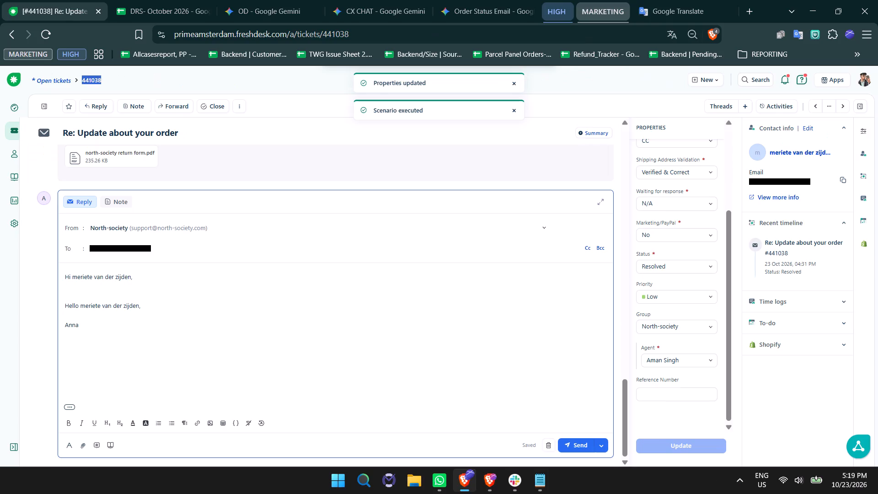
click(529, 123)
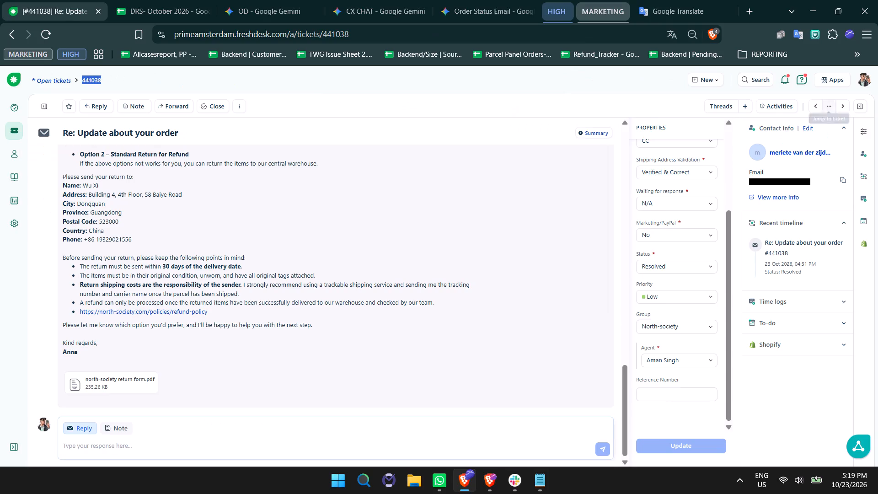
click(842, 106)
scroll(281, 225, down, 1)
scroll(281, 225, up, 2)
scroll(281, 225, down, 3)
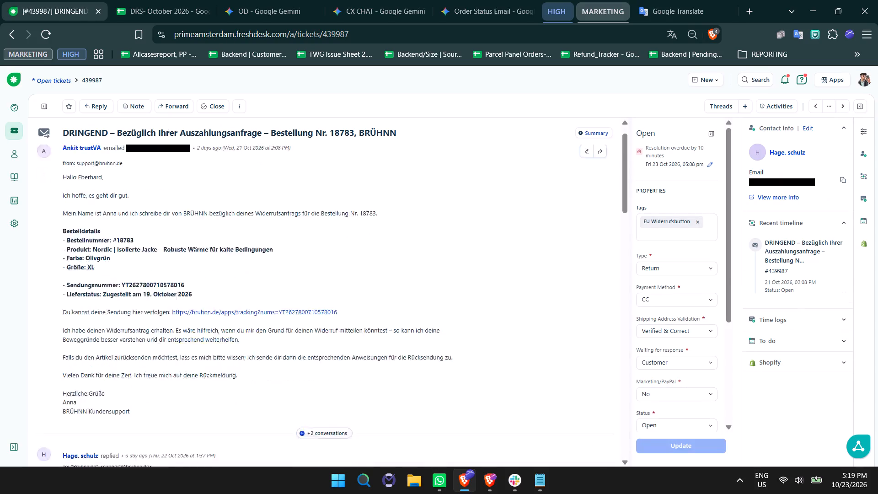
scroll(281, 225, down, 5)
click(15, 134)
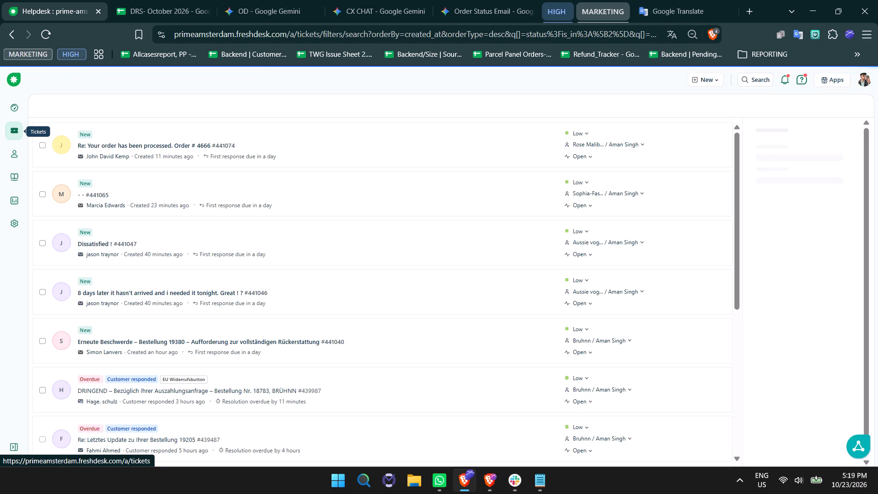
click(0, 324)
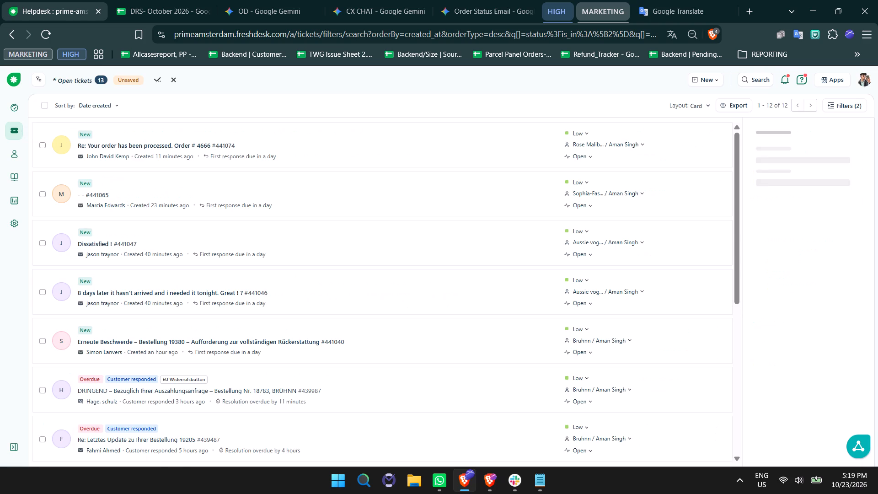
click(127, 338)
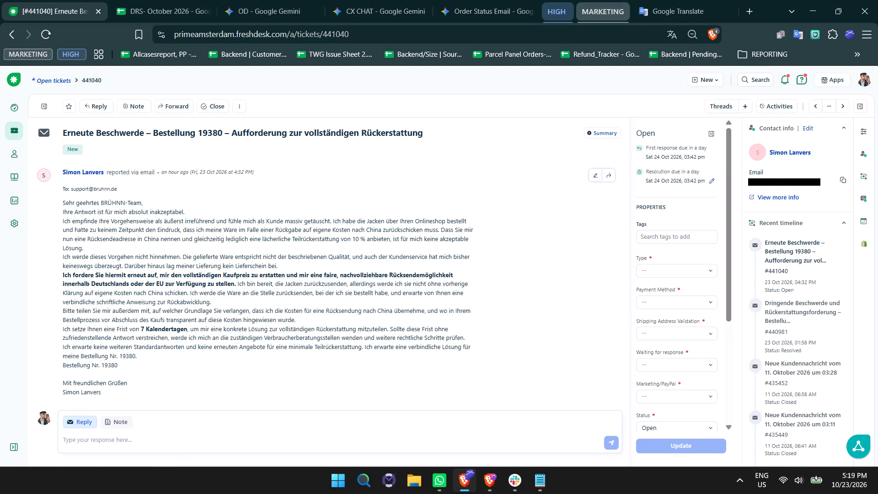
click(314, 244)
click(359, 231)
right_click(425, 168)
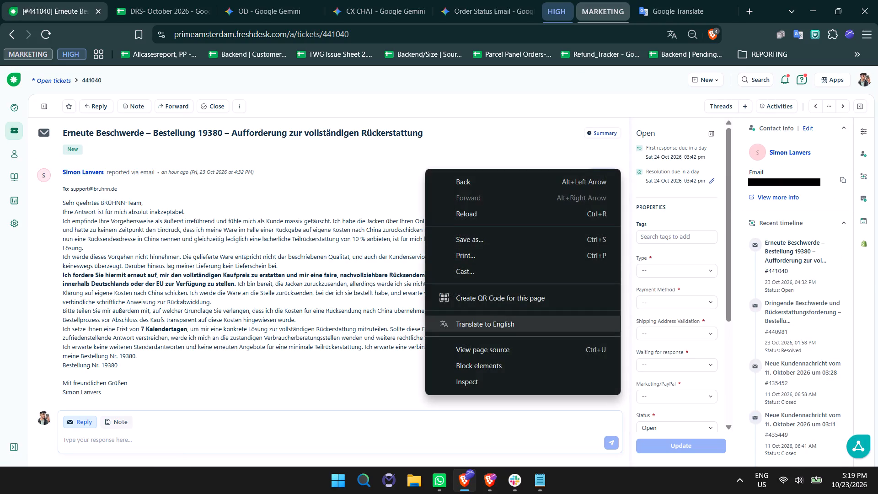
click(327, 303)
click(771, 306)
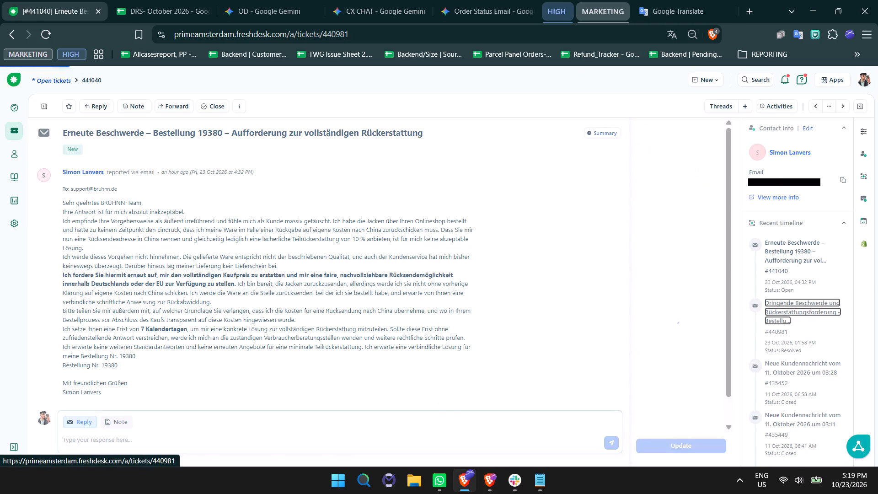
scroll(236, 295, down, 2)
scroll(236, 295, up, 3)
scroll(236, 295, down, 7)
scroll(236, 295, up, 1)
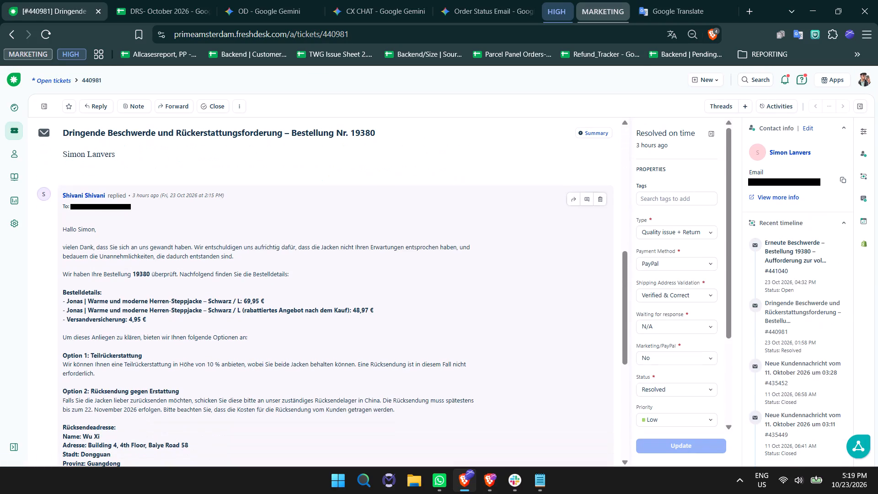
scroll(228, 274, down, 4)
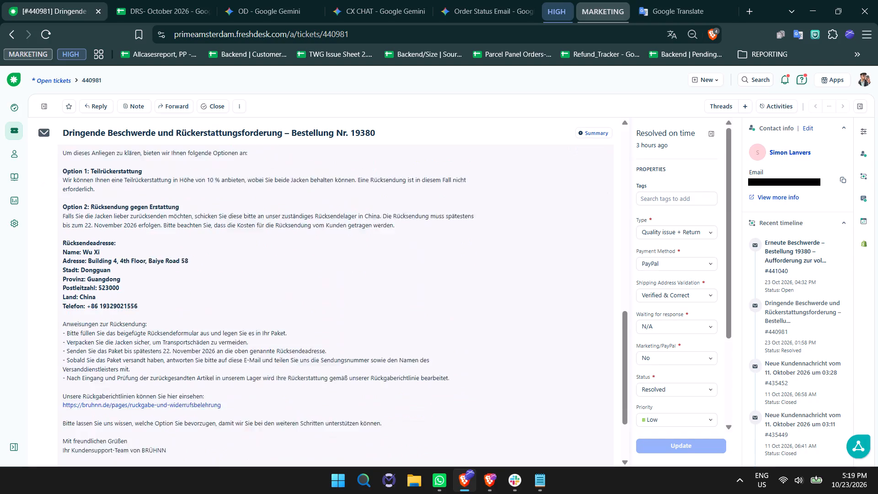
scroll(228, 274, down, 1)
scroll(228, 274, up, 4)
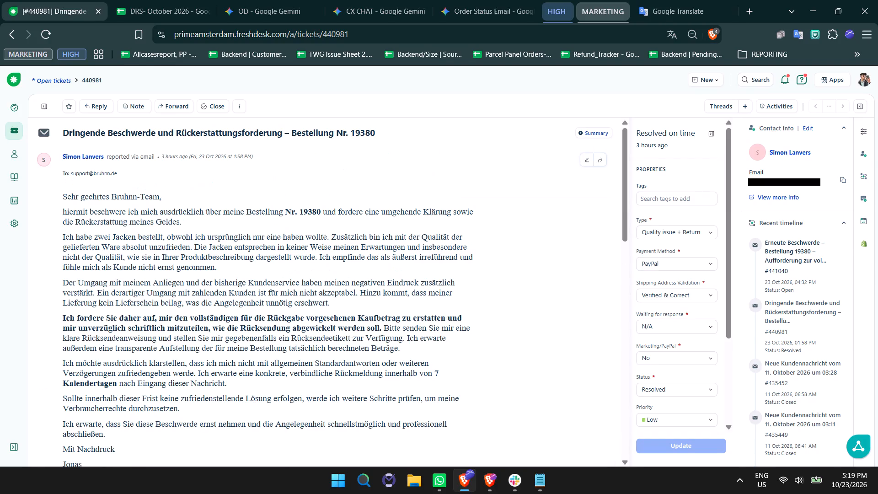
click(447, 261)
click(778, 246)
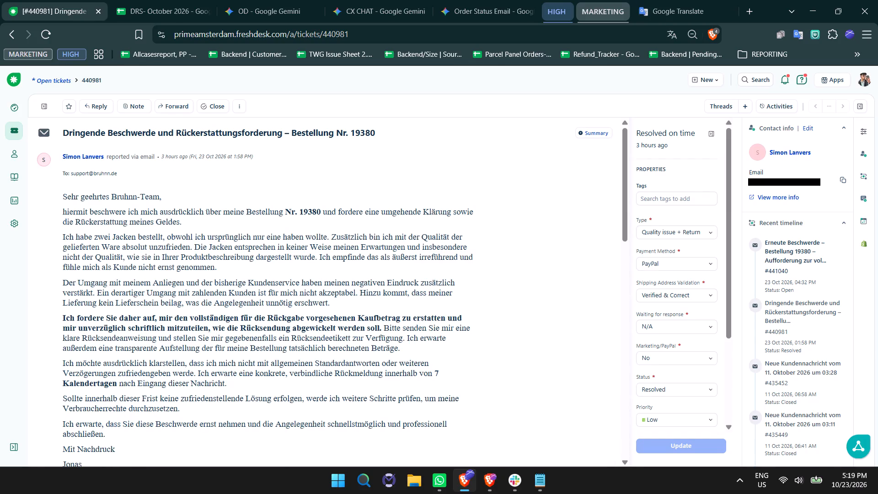
scroll(357, 284, down, 1)
click(315, 283)
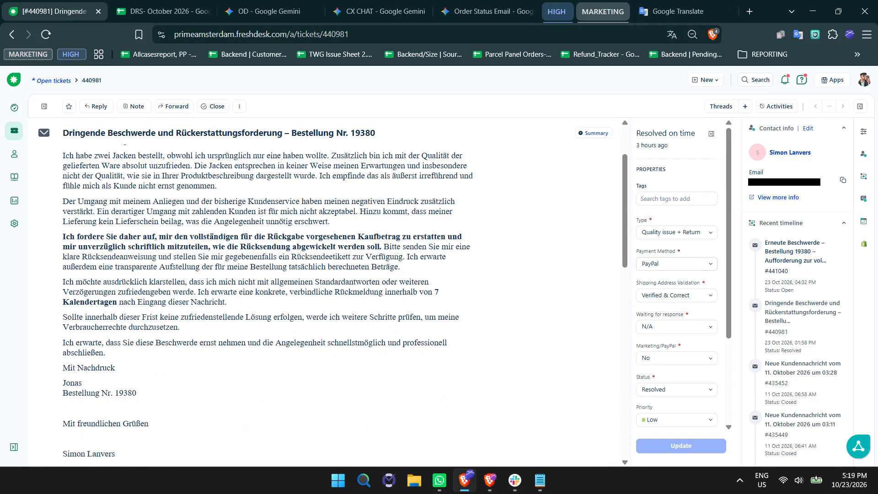
scroll(628, 269, up, 5)
triple_click(398, 281)
click(431, 248)
click(786, 254)
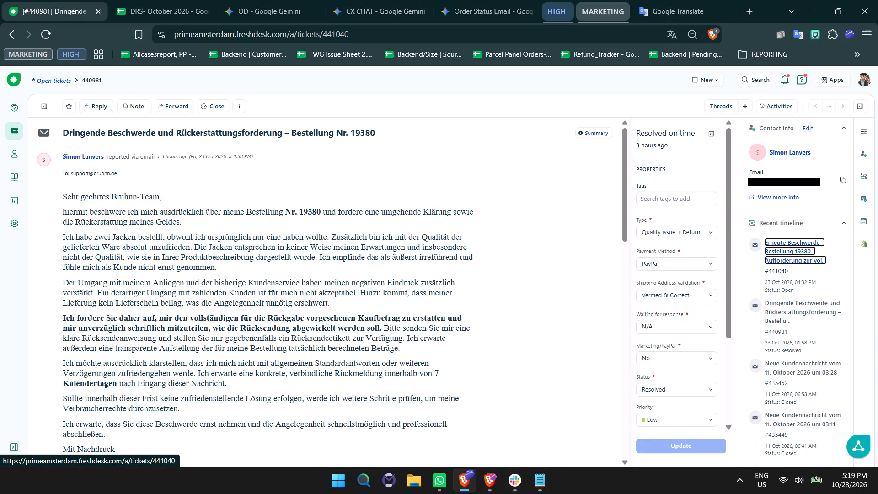
scroll(510, 257, up, 2)
click(309, 271)
right_click(345, 198)
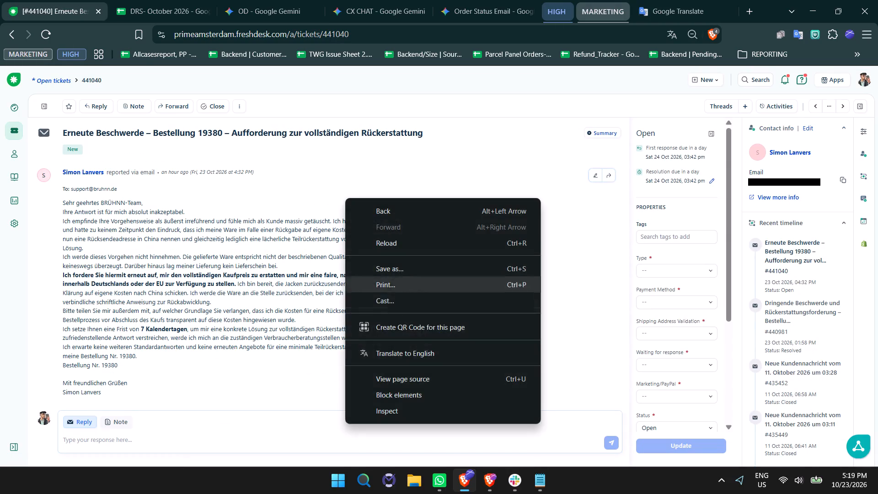
click(380, 359)
scroll(369, 353, up, 2)
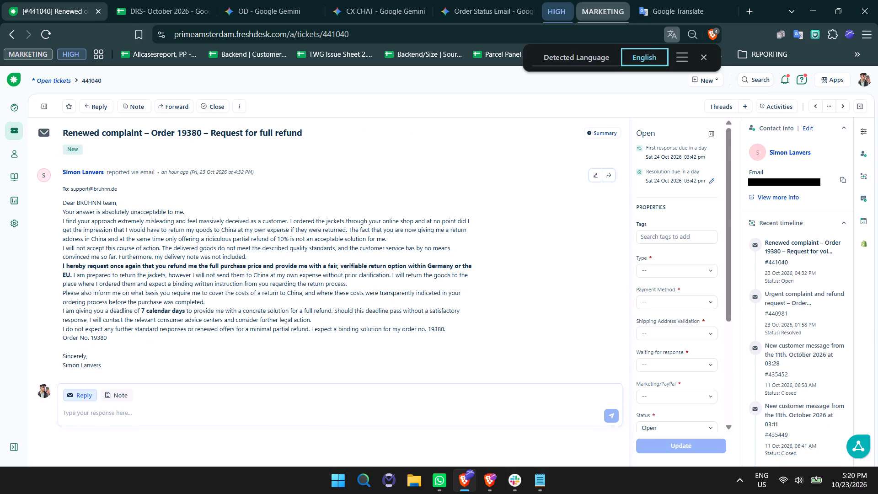
click(423, 225)
click(428, 206)
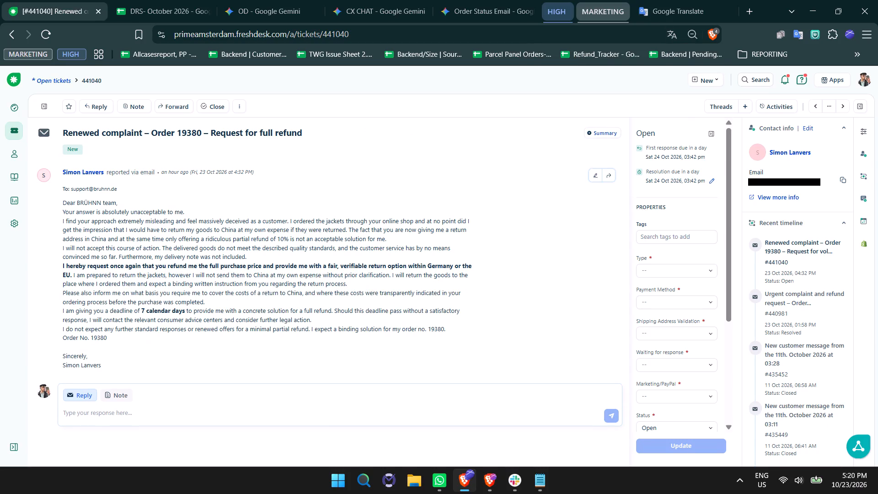
click(441, 182)
click(438, 169)
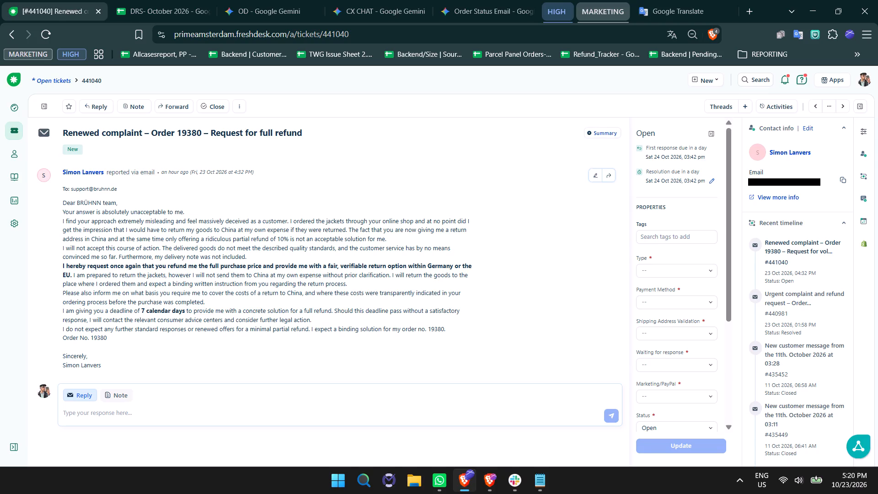
right_click(438, 169)
click(487, 328)
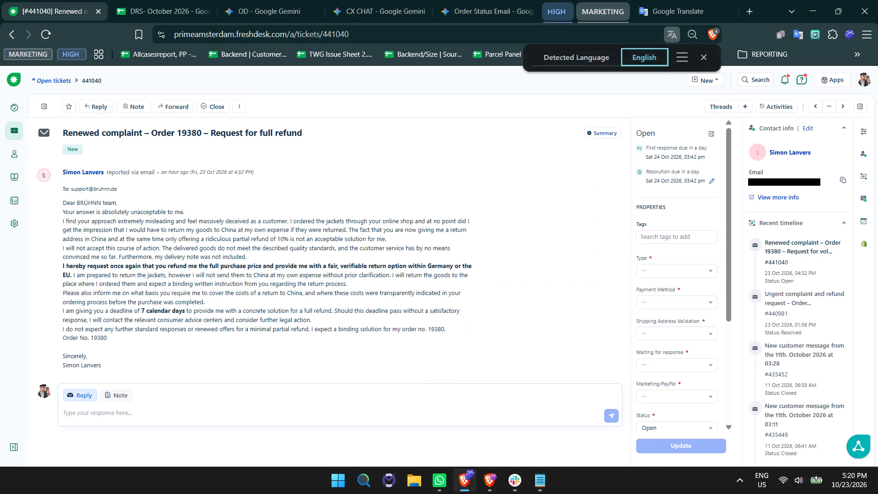
click(598, 59)
click(462, 258)
click(778, 307)
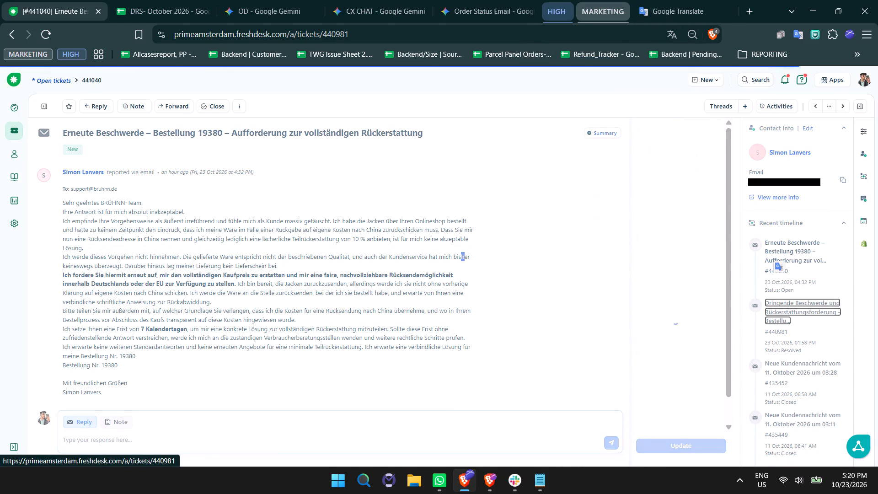
click(783, 243)
click(434, 232)
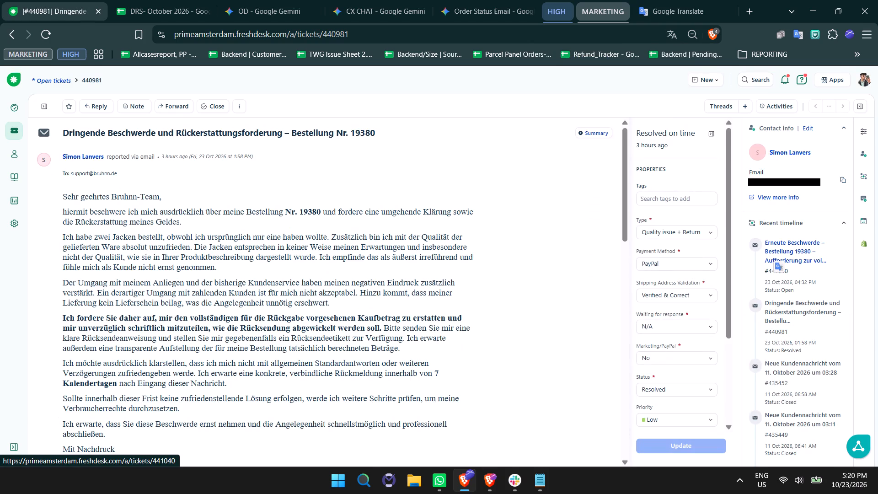
click(434, 232)
click(434, 232)
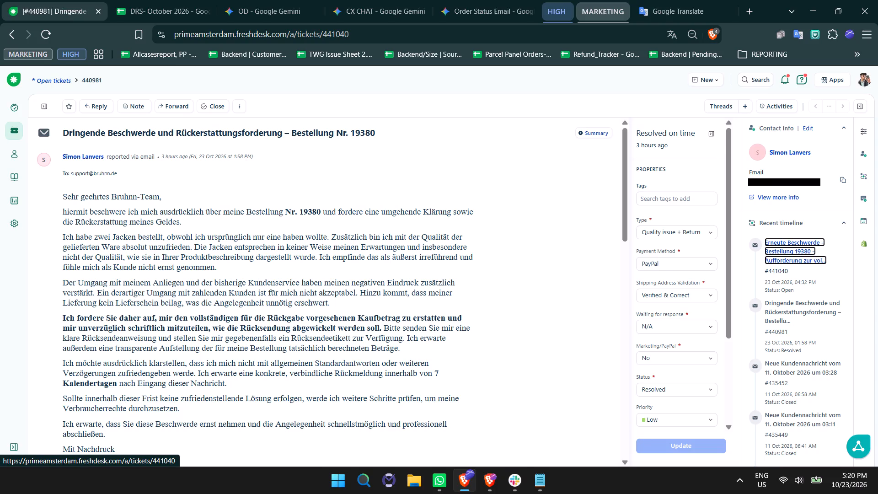
click(437, 260)
click(421, 242)
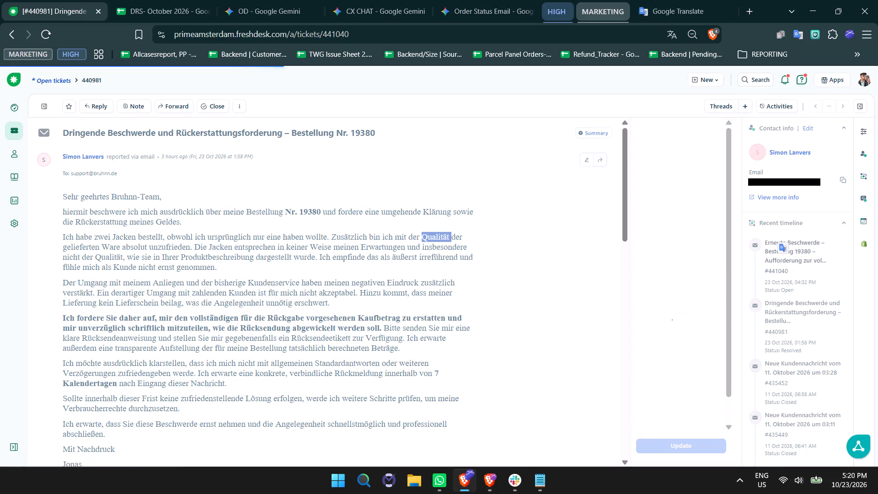
click(286, 219)
double_click(88, 76)
key(ctrl+c)
key(ctrl+c)
click(187, 0)
key(ctrl+v)
click(340, 197)
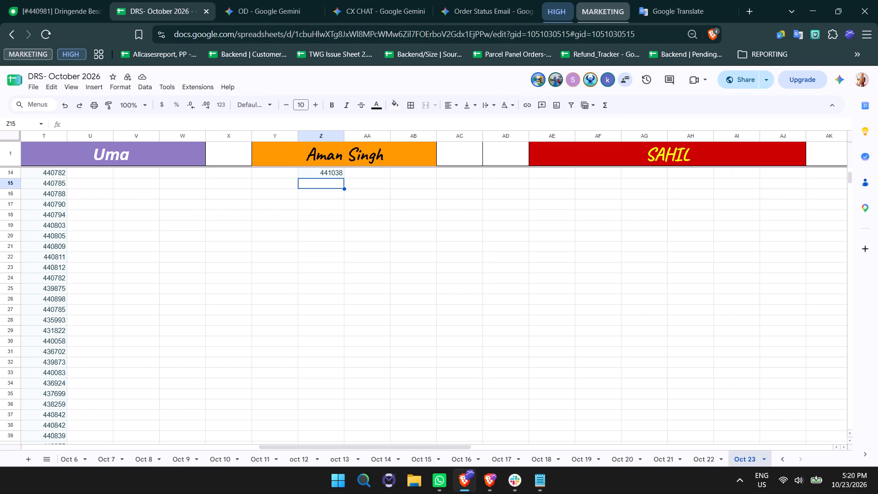
Return to ticket 441040 in Freshdesk and apply the Return PP scenario to it.
click(64, 0)
click(226, 282)
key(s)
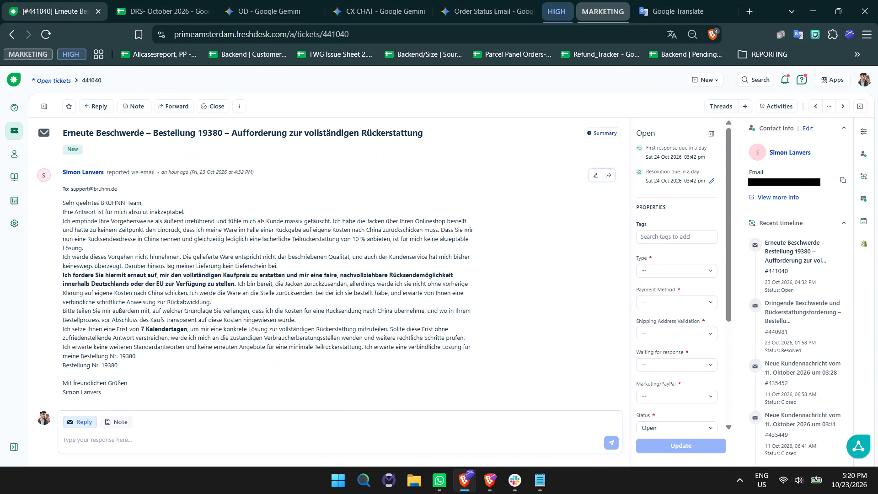
scroll(688, 205, up, 2)
scroll(696, 209, down, 2)
scroll(709, 222, up, 1)
scroll(711, 223, down, 1)
scroll(711, 223, up, 1)
scroll(711, 223, down, 1)
scroll(712, 225, up, 1)
scroll(717, 238, down, 2)
scroll(717, 242, up, 3)
scroll(722, 279, down, 5)
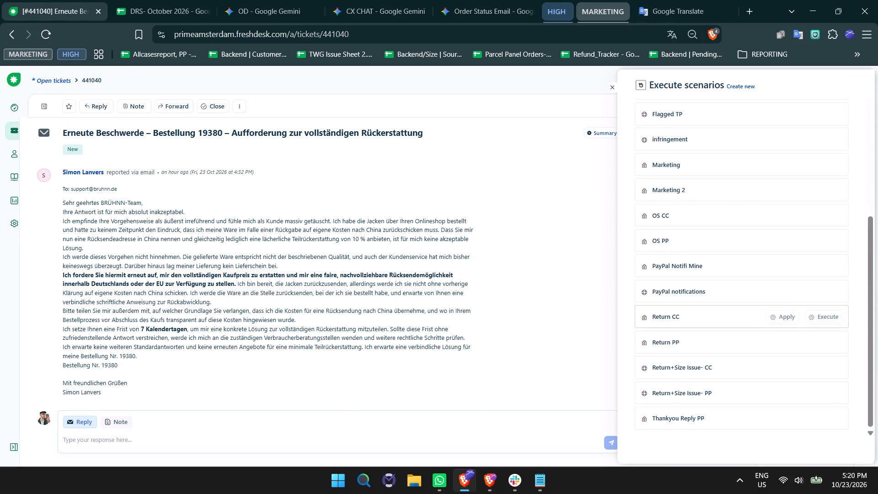
click(784, 344)
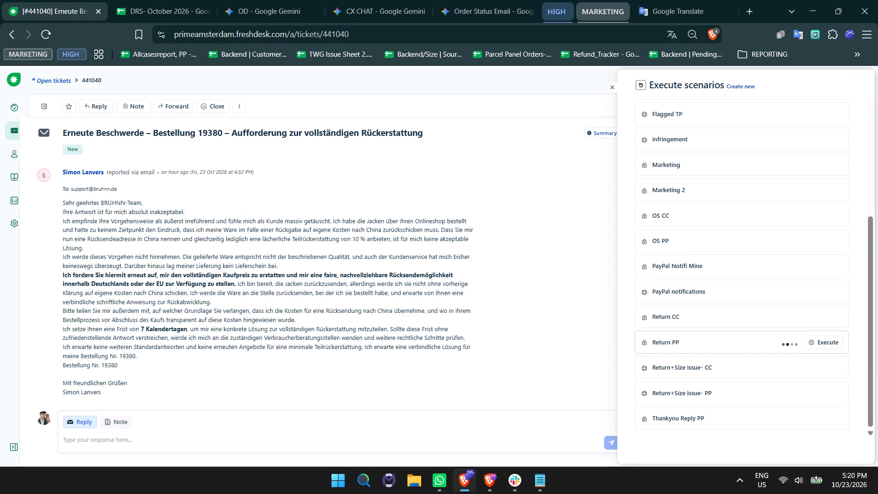
Set the Type property of ticket 441040 to Quality issue + Return.
click(651, 268)
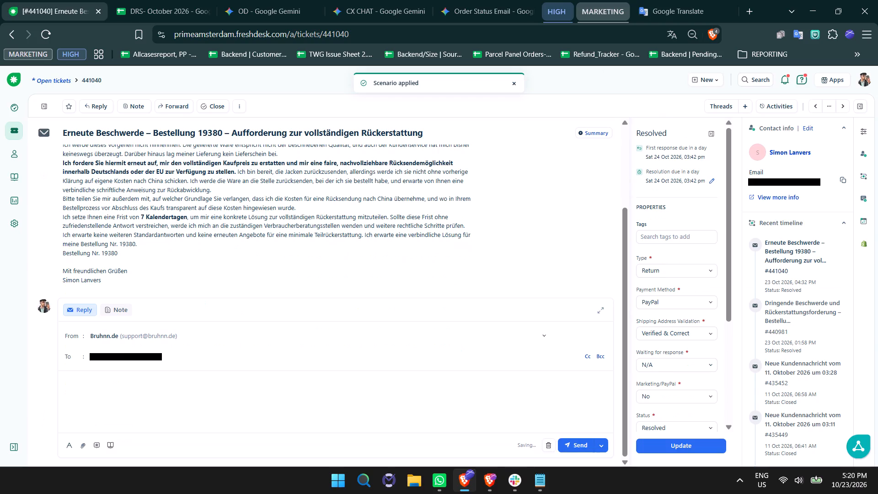
scroll(674, 311, down, 1)
scroll(674, 315, up, 1)
scroll(674, 316, down, 2)
scroll(675, 321, up, 3)
scroll(675, 322, down, 9)
scroll(672, 344, up, 1)
click(675, 311)
scroll(671, 295, up, 2)
scroll(670, 295, down, 5)
scroll(670, 295, up, 2)
scroll(670, 295, down, 2)
scroll(670, 295, up, 1)
scroll(670, 295, down, 1)
scroll(670, 295, up, 1)
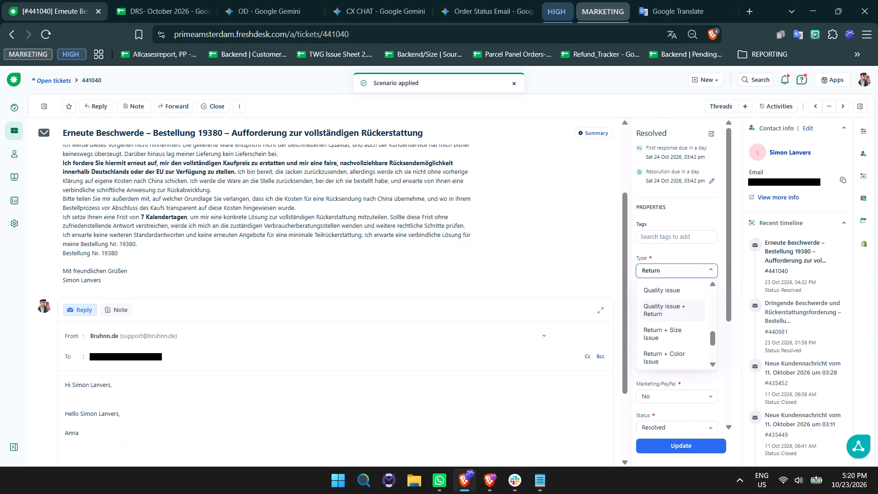